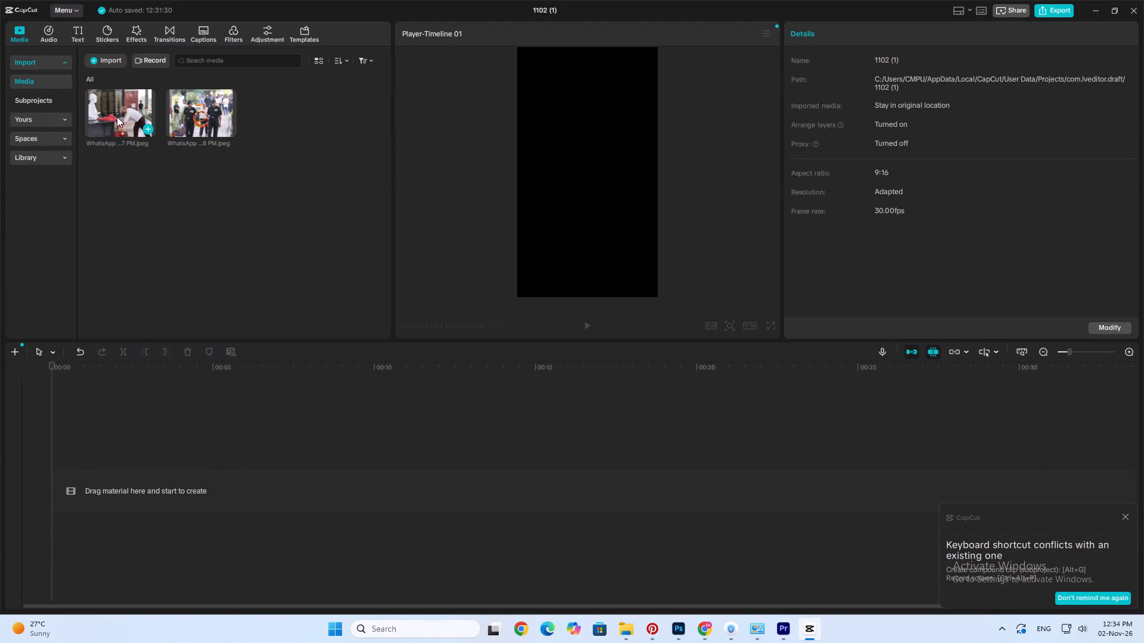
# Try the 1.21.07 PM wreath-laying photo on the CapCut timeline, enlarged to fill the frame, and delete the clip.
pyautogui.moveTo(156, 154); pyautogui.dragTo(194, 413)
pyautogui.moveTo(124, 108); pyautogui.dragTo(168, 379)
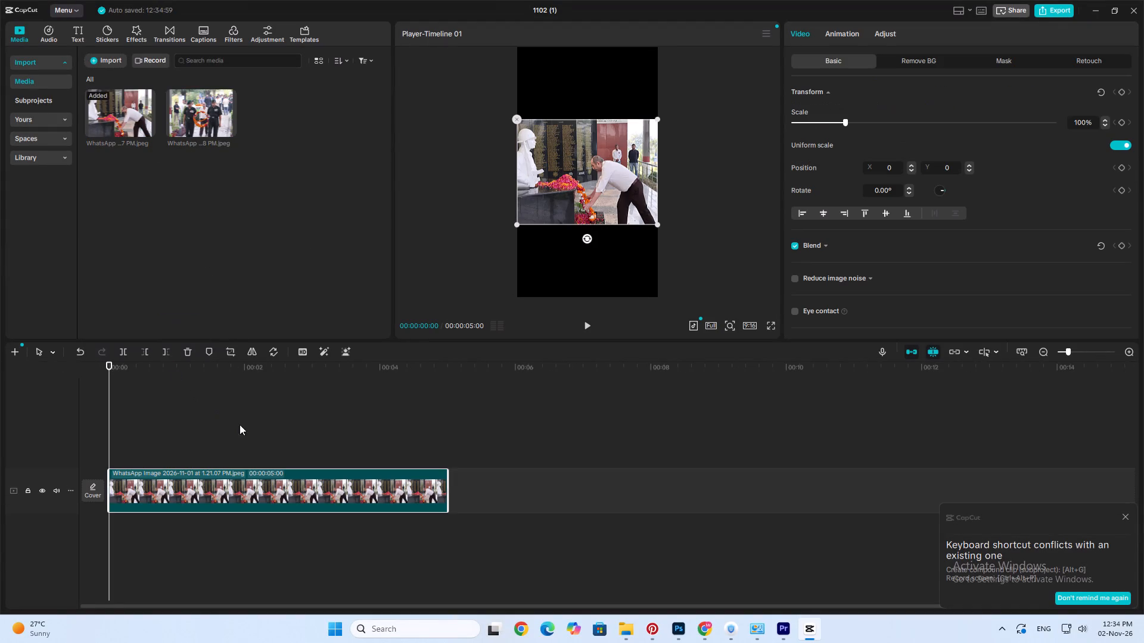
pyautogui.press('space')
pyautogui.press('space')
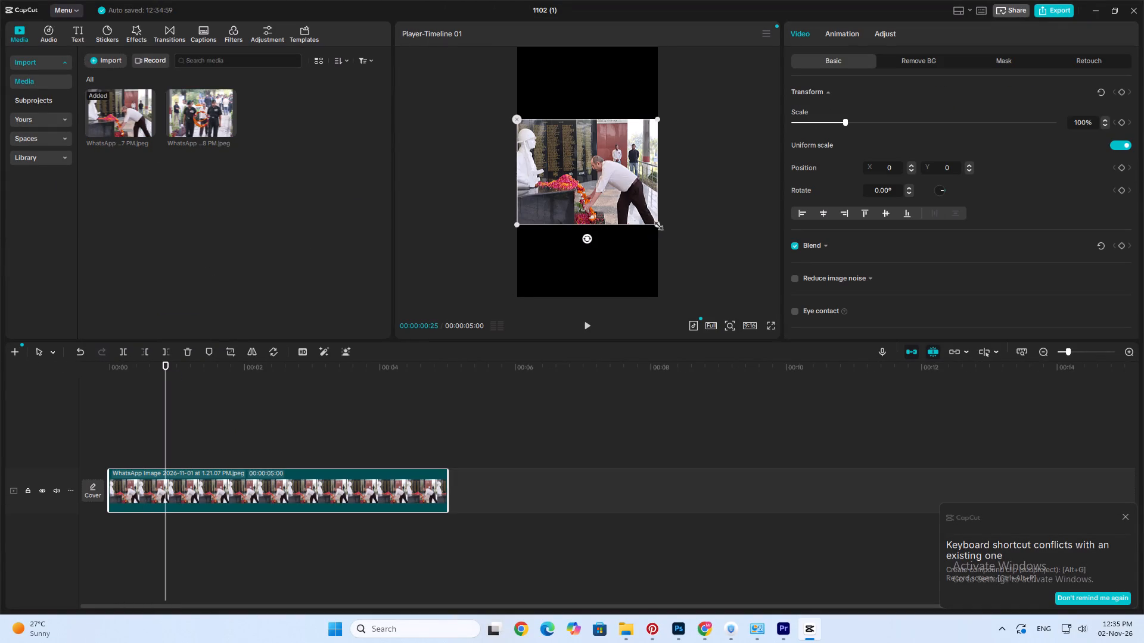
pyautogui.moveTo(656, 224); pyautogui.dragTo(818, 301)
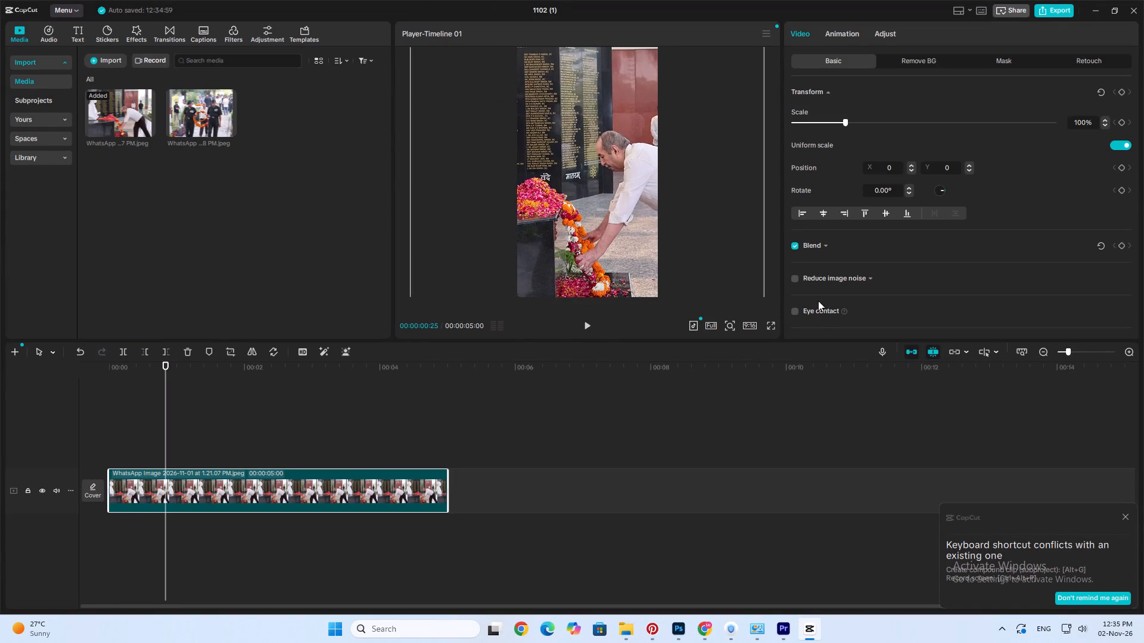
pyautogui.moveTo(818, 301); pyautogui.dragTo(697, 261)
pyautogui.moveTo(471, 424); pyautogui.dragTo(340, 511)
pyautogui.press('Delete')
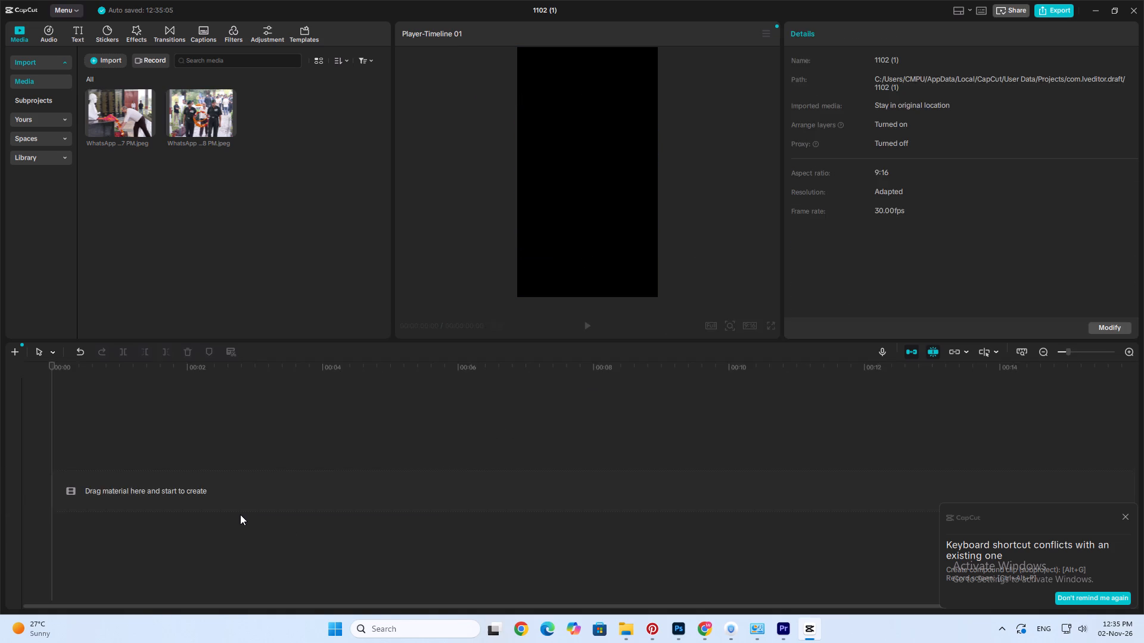
# From the Main Guest folder, place the four WhatsApp wreath photos (two 1.21.04 PM, 1.21.07 PM, 1.21.08 PM) on Premiere Pro's V1 track at 00:05:01:24.
pyautogui.hotkey('alt', 'Tab')
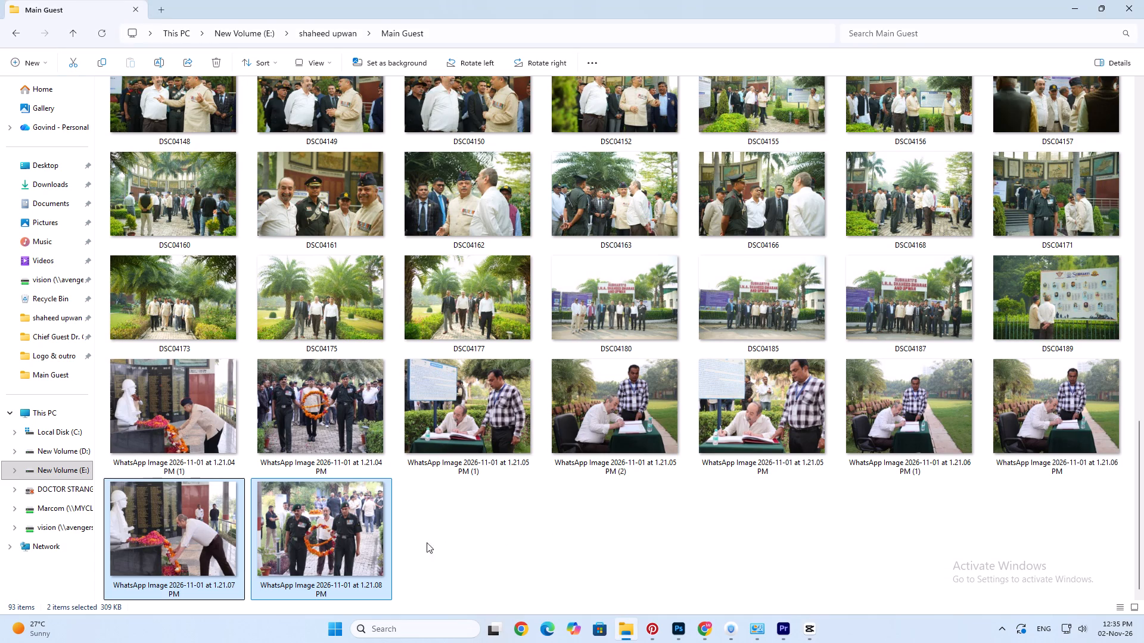
pyautogui.click(426, 534)
pyautogui.click(341, 516)
pyautogui.click(218, 516)
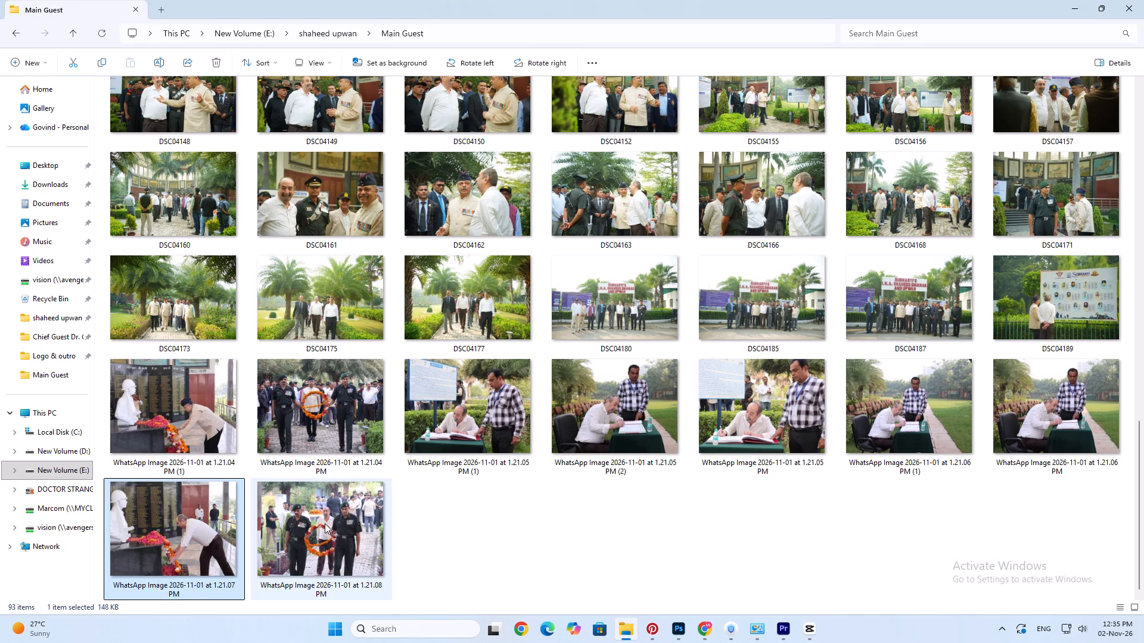
pyautogui.click(356, 523)
pyautogui.keyDown('ctrl'); pyautogui.click(215, 533); pyautogui.keyUp('ctrl')
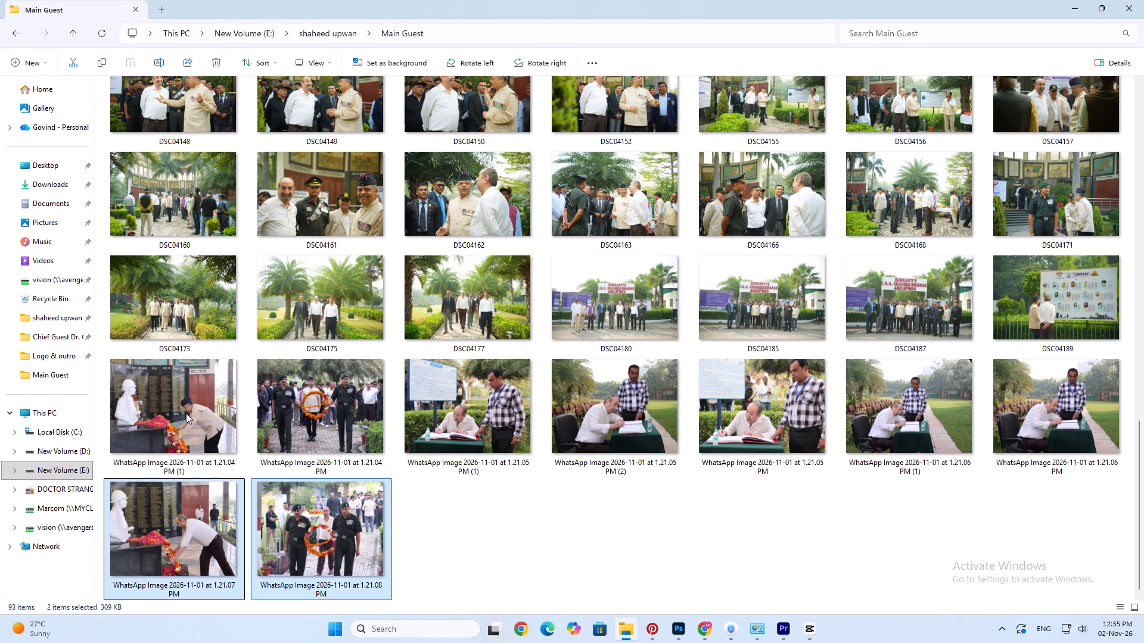
pyautogui.keyDown('ctrl'); pyautogui.click(186, 413); pyautogui.keyUp('ctrl')
pyautogui.keyDown('ctrl'); pyautogui.click(294, 422); pyautogui.keyUp('ctrl')
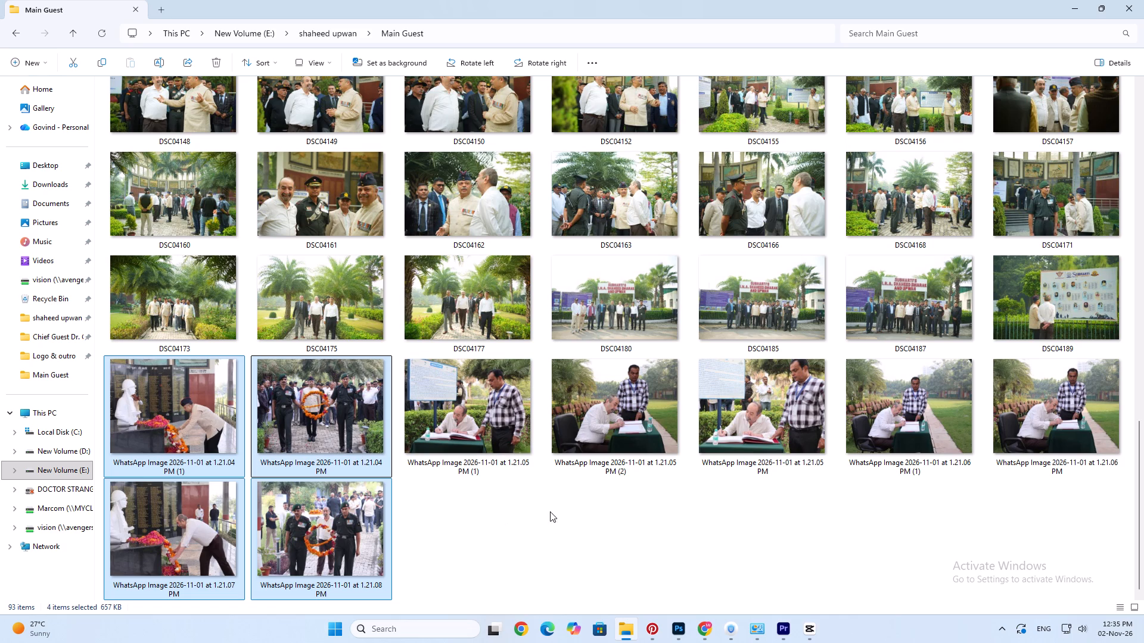
pyautogui.click(773, 632)
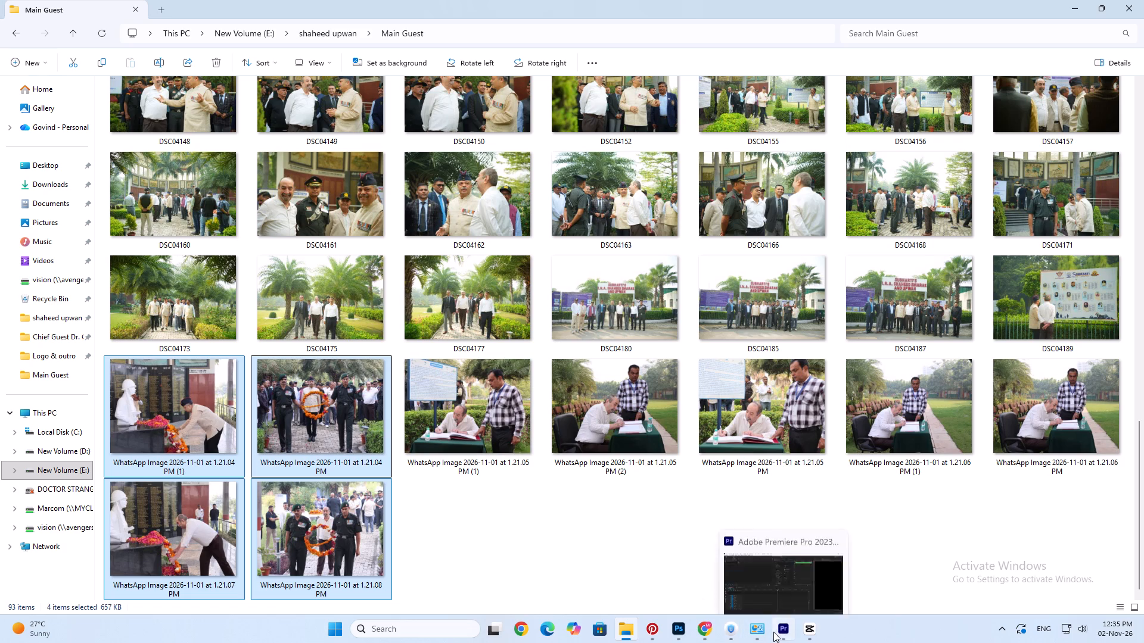
pyautogui.click(773, 632)
pyautogui.moveTo(198, 411); pyautogui.dragTo(552, 492)
pyautogui.hotkey('alt', 'Tab')
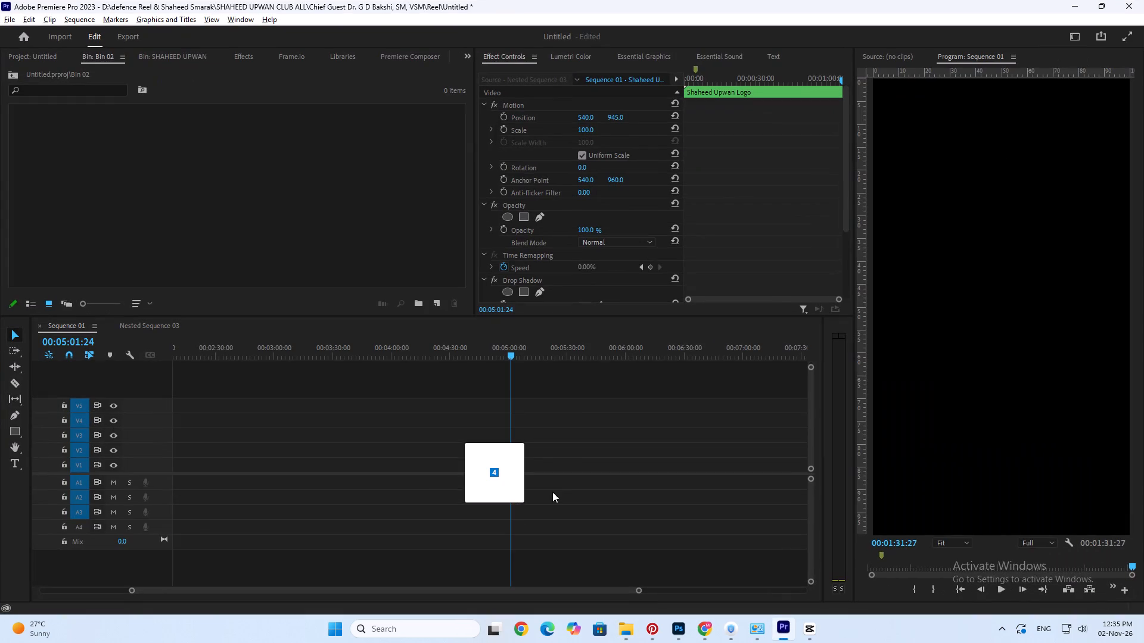
pyautogui.moveTo(552, 492); pyautogui.dragTo(533, 469)
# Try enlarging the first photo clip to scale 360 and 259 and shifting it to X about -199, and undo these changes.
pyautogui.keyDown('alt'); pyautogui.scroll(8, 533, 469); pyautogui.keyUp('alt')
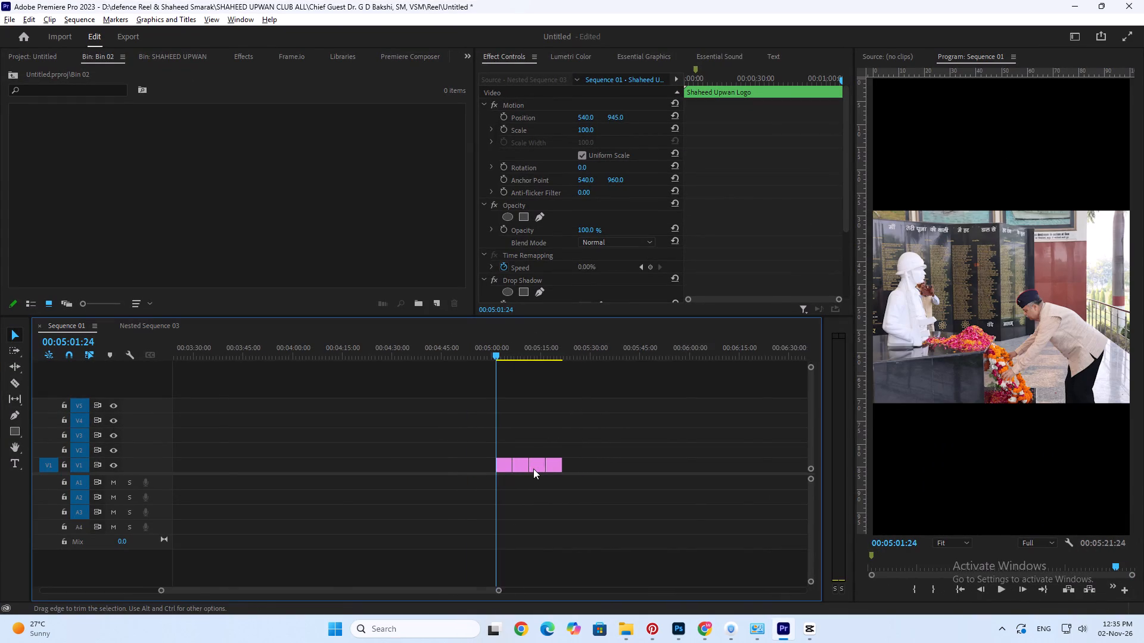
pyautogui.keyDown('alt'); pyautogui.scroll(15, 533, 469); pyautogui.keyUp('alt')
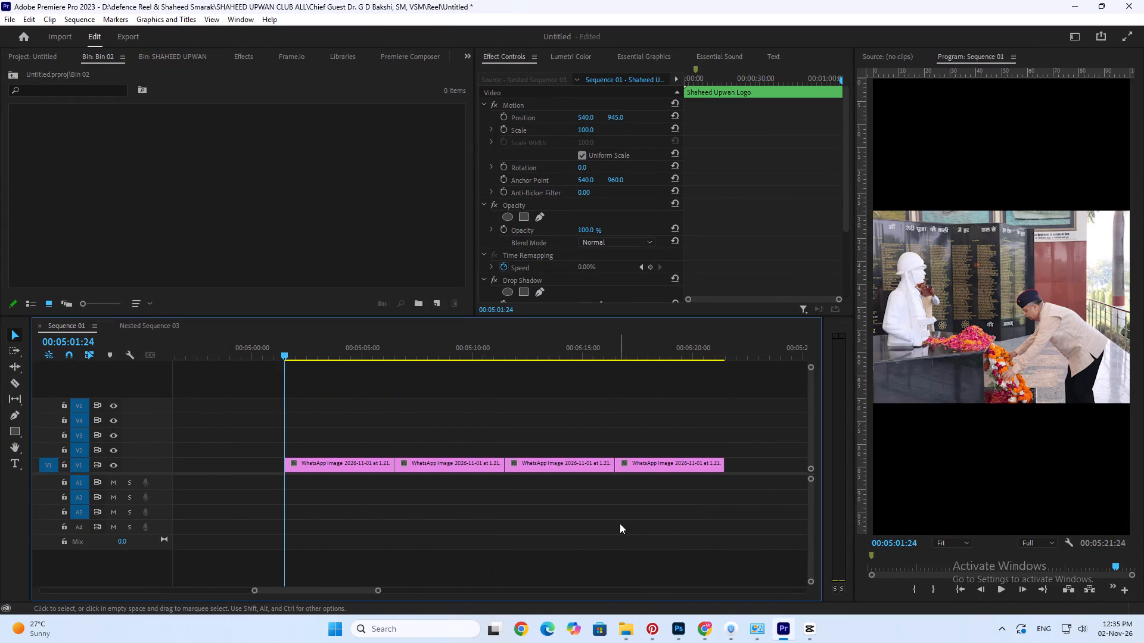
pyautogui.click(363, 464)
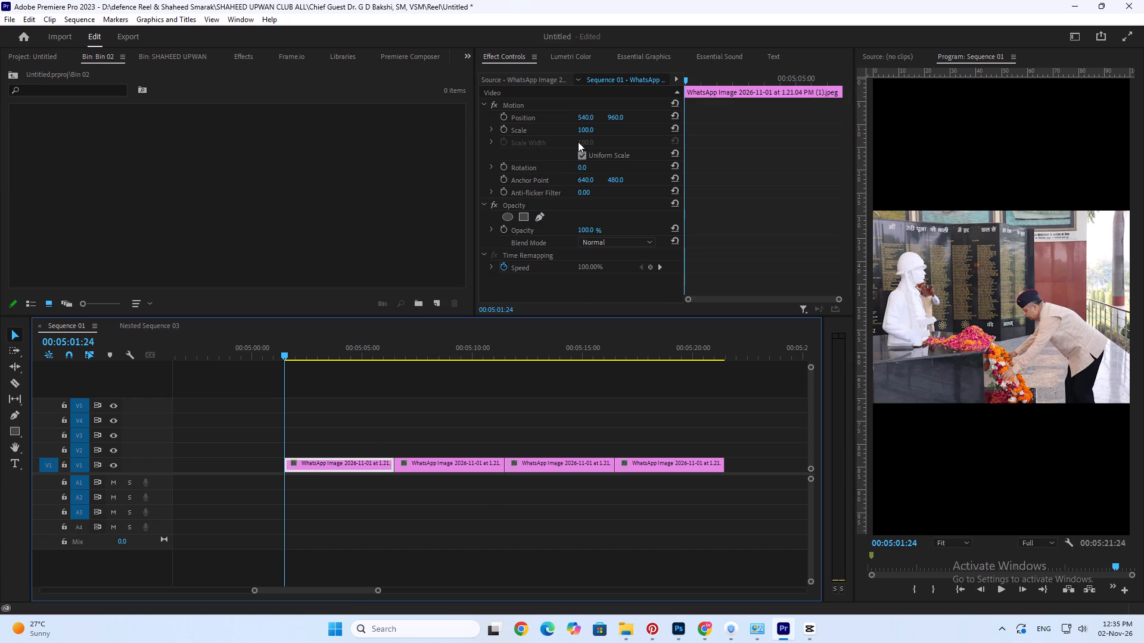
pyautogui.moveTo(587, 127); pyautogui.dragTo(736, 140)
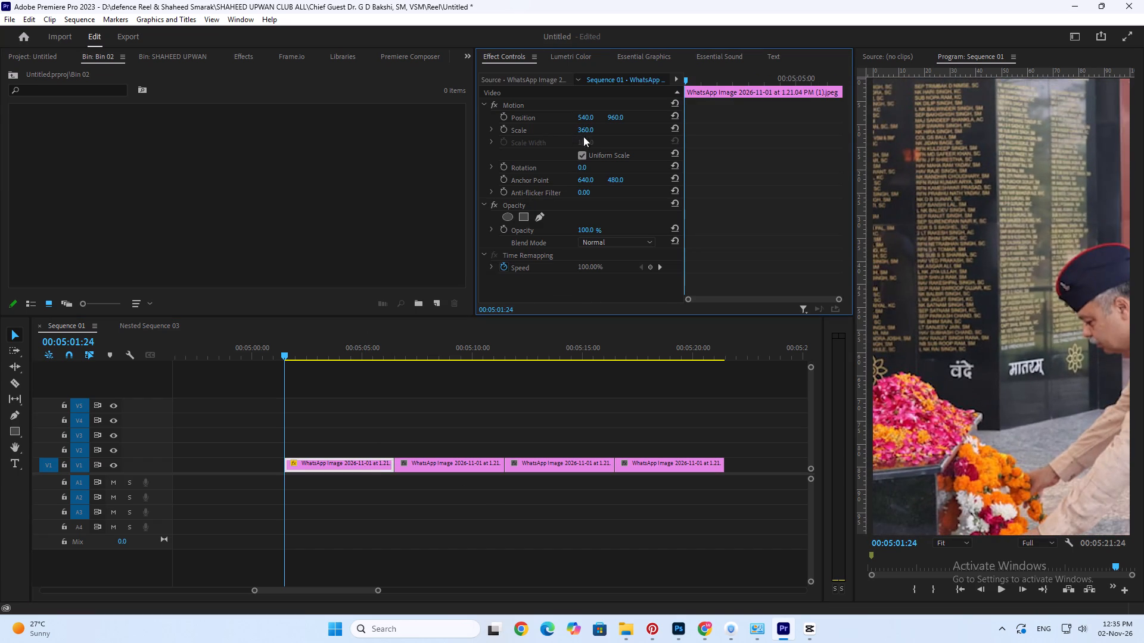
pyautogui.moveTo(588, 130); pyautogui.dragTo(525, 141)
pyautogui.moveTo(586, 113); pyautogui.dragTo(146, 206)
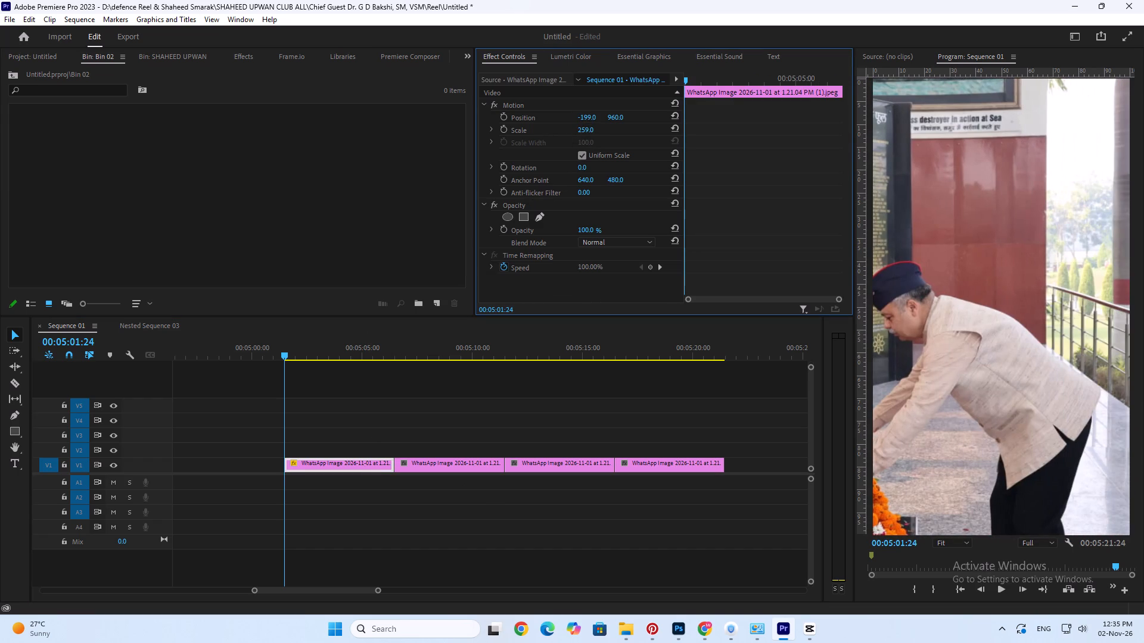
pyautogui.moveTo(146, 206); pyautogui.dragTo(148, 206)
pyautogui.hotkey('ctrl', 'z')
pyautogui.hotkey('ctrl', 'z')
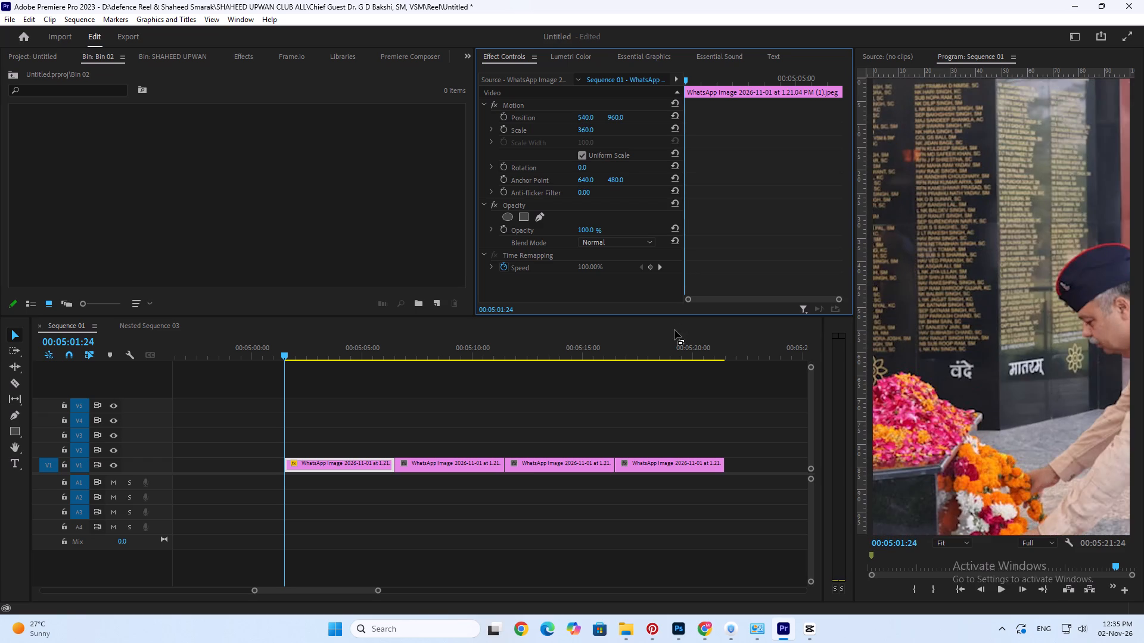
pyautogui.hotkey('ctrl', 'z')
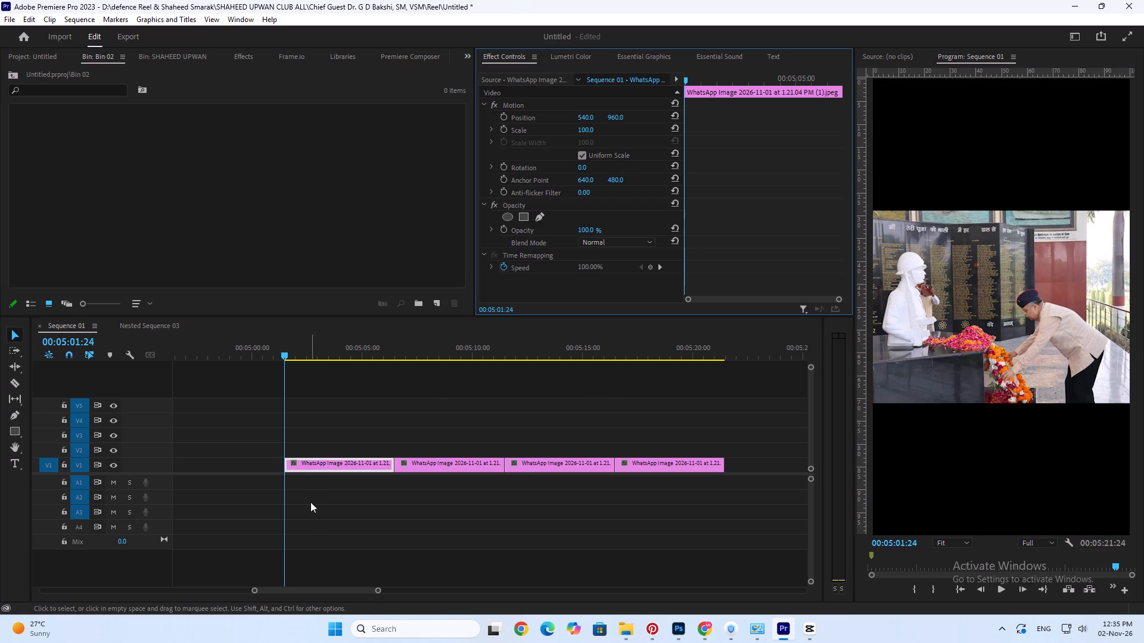
# Duplicate the first photo clip onto track V2 and move the V1 copy down to vertical position about 1600.
pyautogui.keyDown('alt'); pyautogui.moveTo(332, 460); pyautogui.dragTo(336, 445); pyautogui.keyUp('alt')
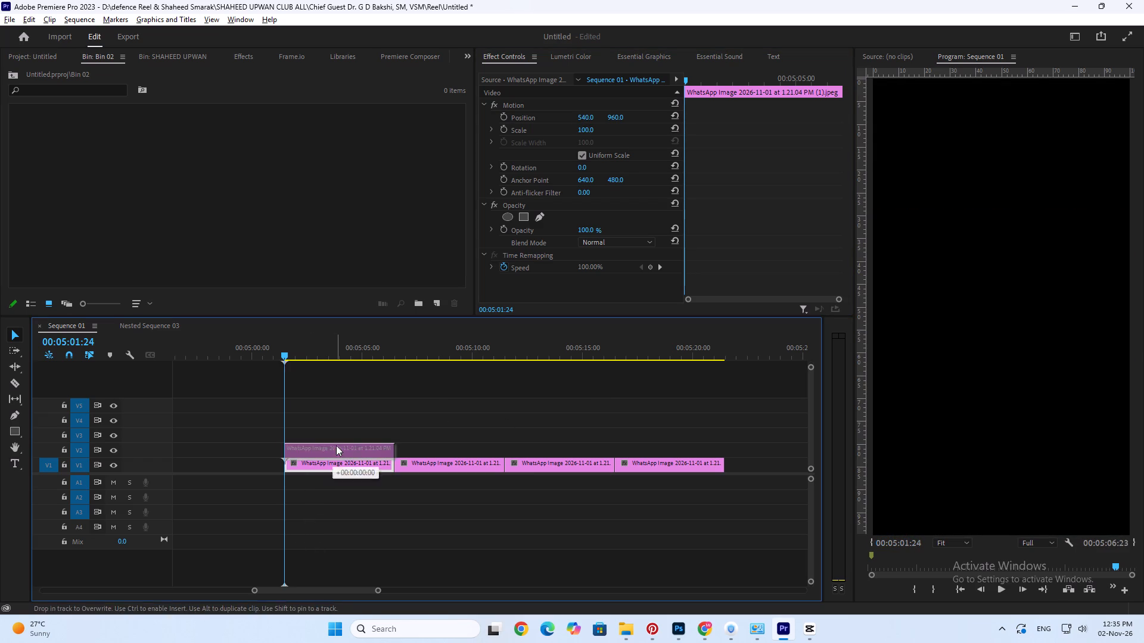
pyautogui.moveTo(615, 116); pyautogui.dragTo(943, 93)
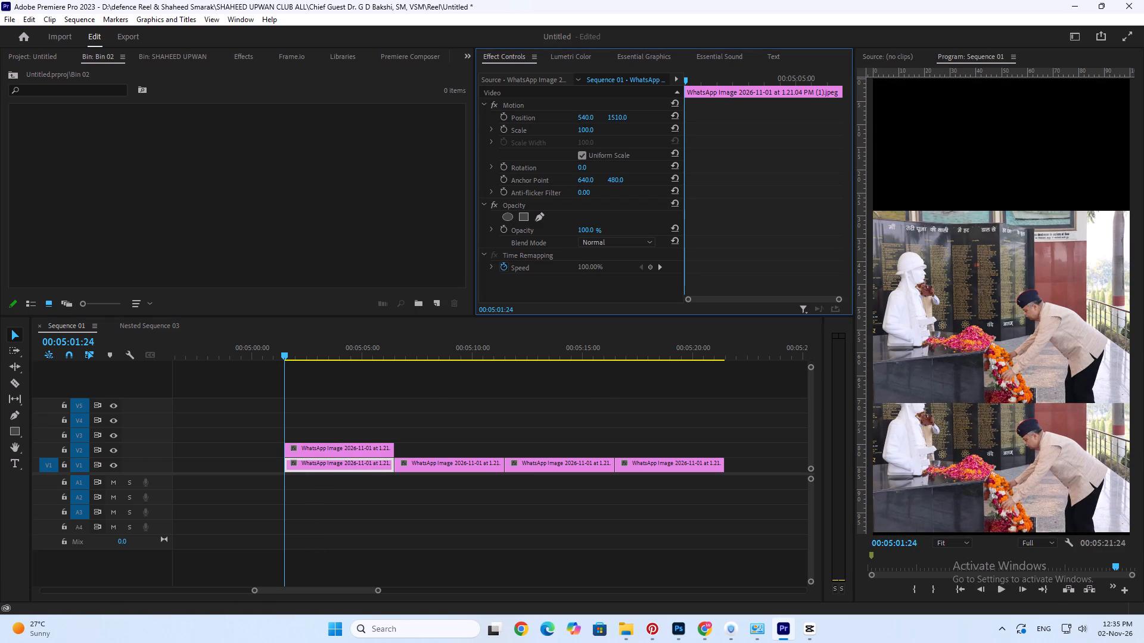
pyautogui.moveTo(943, 93); pyautogui.dragTo(944, 85)
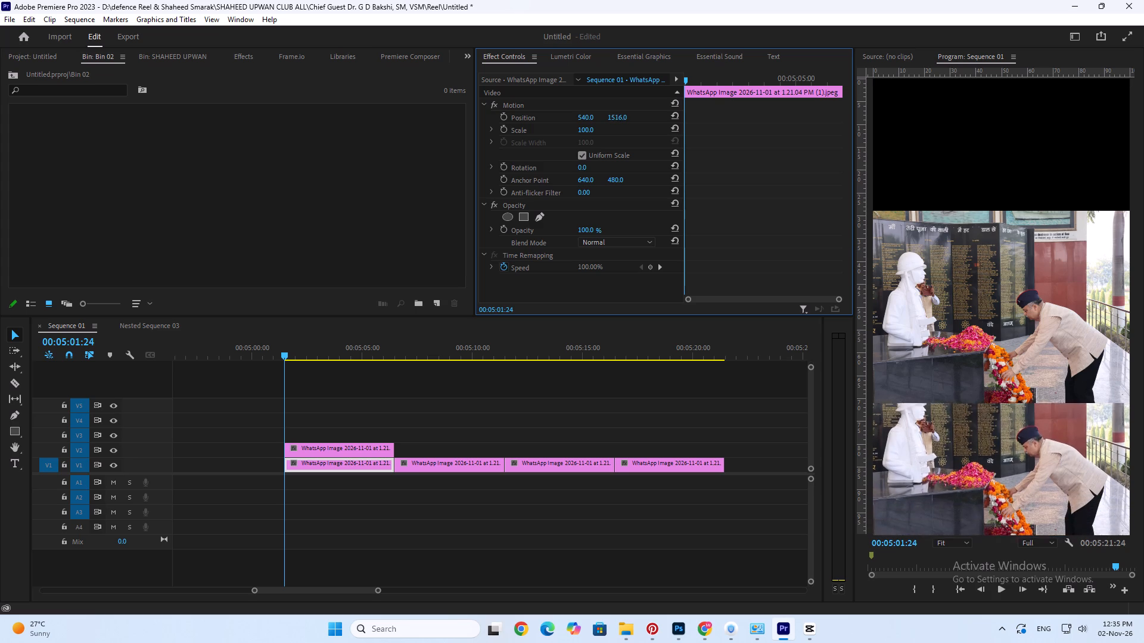
pyautogui.moveTo(944, 85); pyautogui.dragTo(1062, 83)
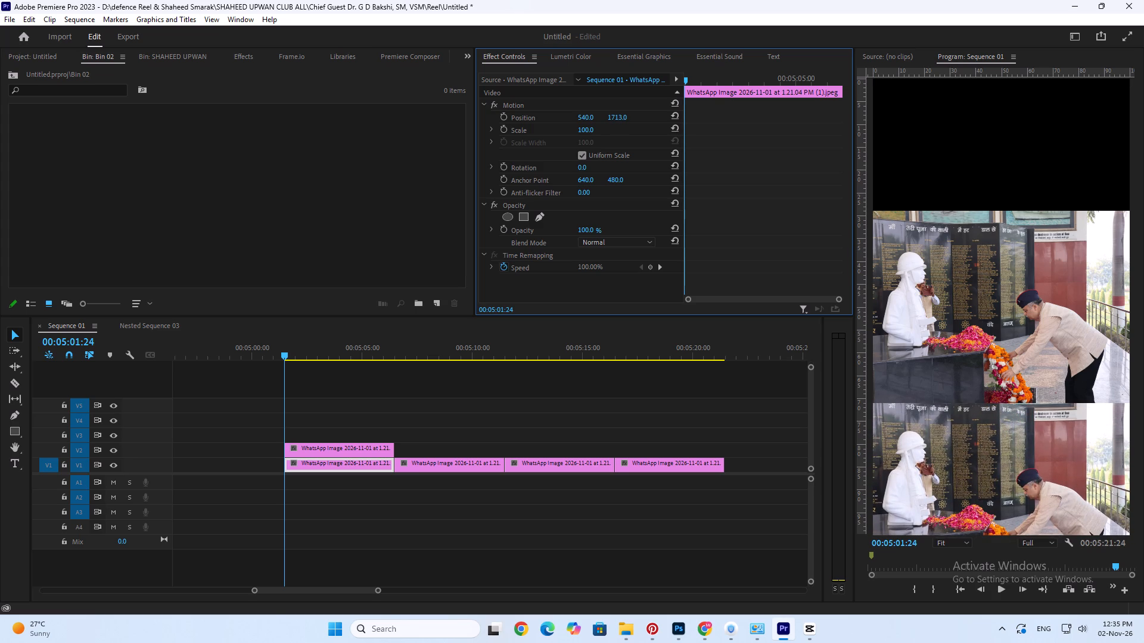
pyautogui.moveTo(1062, 83); pyautogui.dragTo(1057, 79)
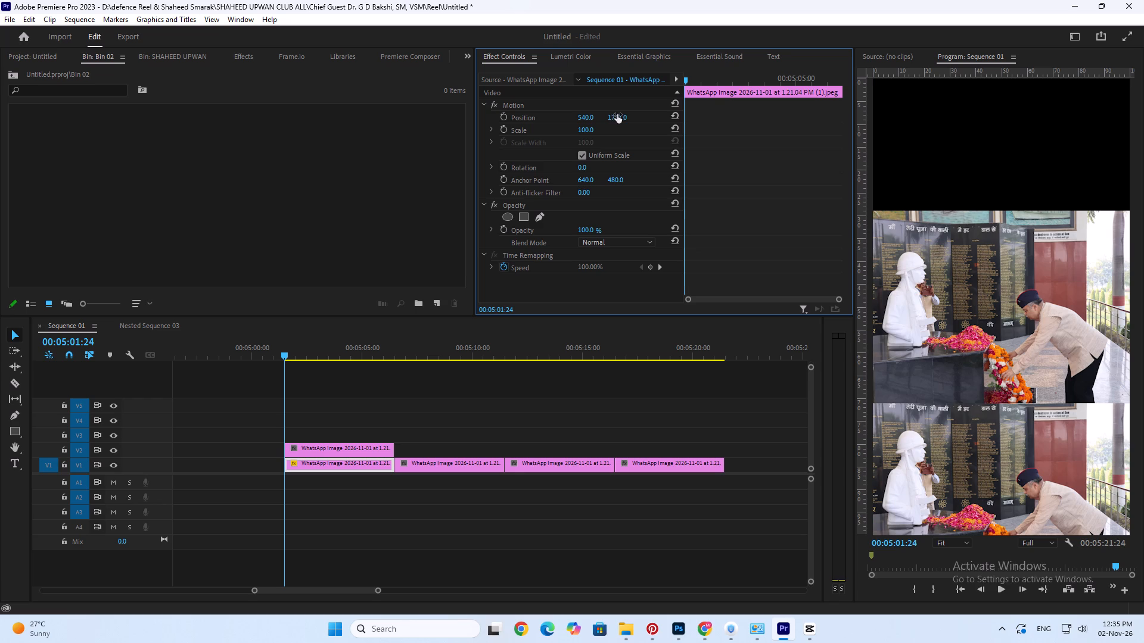
pyautogui.moveTo(617, 114); pyautogui.dragTo(548, 118)
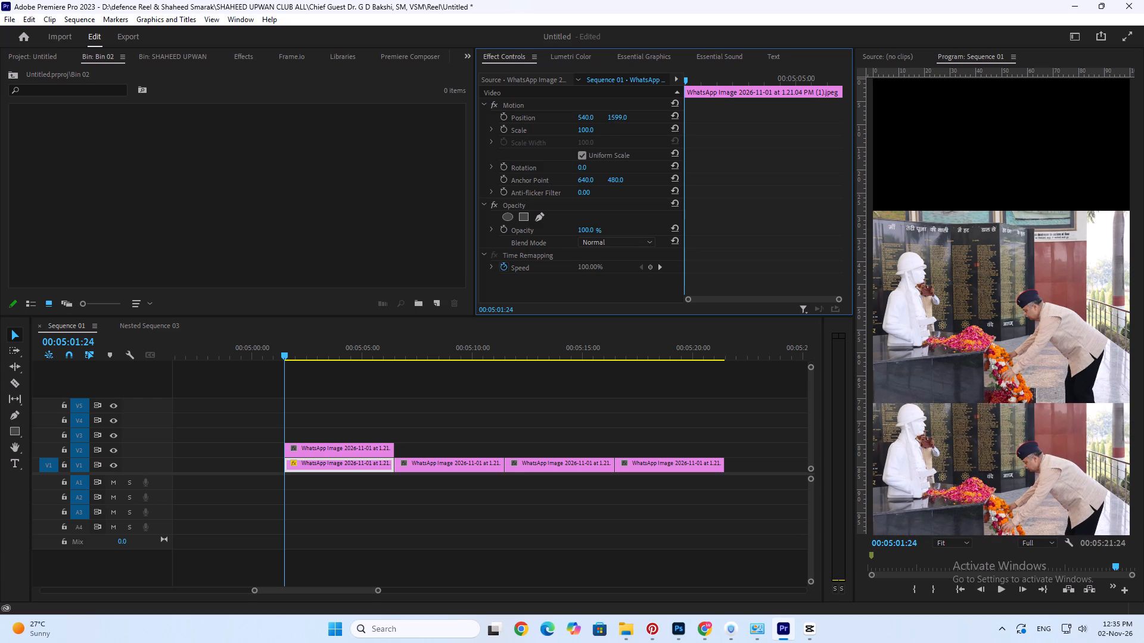
pyautogui.moveTo(548, 118); pyautogui.dragTo(549, 118)
# Duplicate the V2 photo clip onto track V3 and move that copy up to vertical position 292.
pyautogui.click(375, 442)
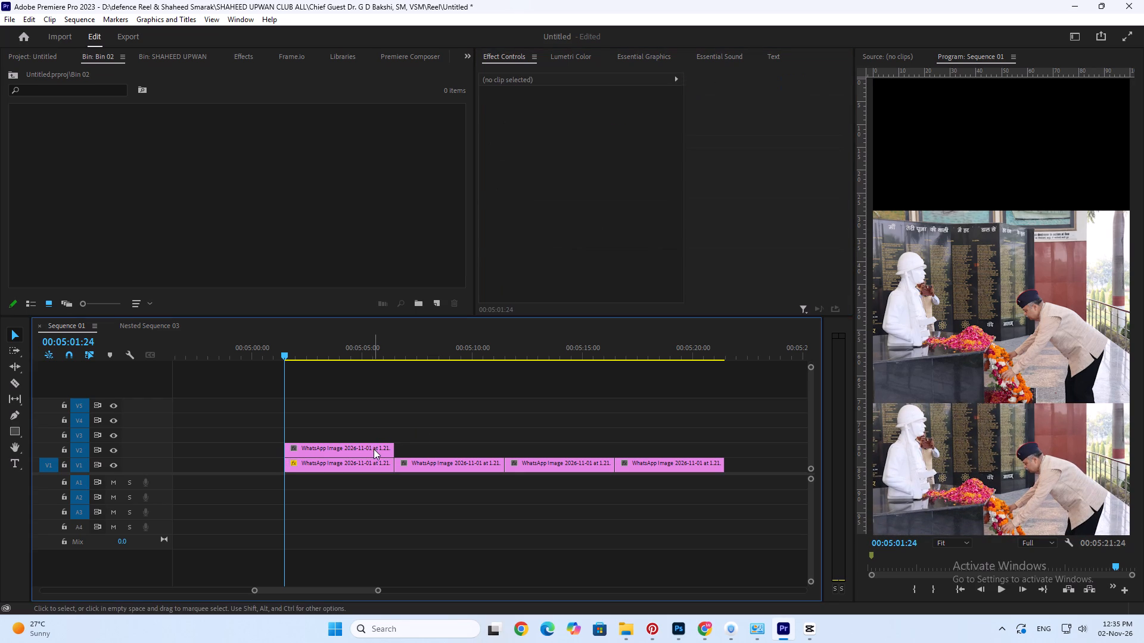
pyautogui.click(374, 449)
pyautogui.keyDown('alt'); pyautogui.click(371, 450); pyautogui.keyUp('alt')
pyautogui.keyDown('alt'); pyautogui.moveTo(371, 449); pyautogui.dragTo(374, 436); pyautogui.keyUp('alt')
pyautogui.click(374, 436)
pyautogui.moveTo(618, 115); pyautogui.dragTo(512, 142)
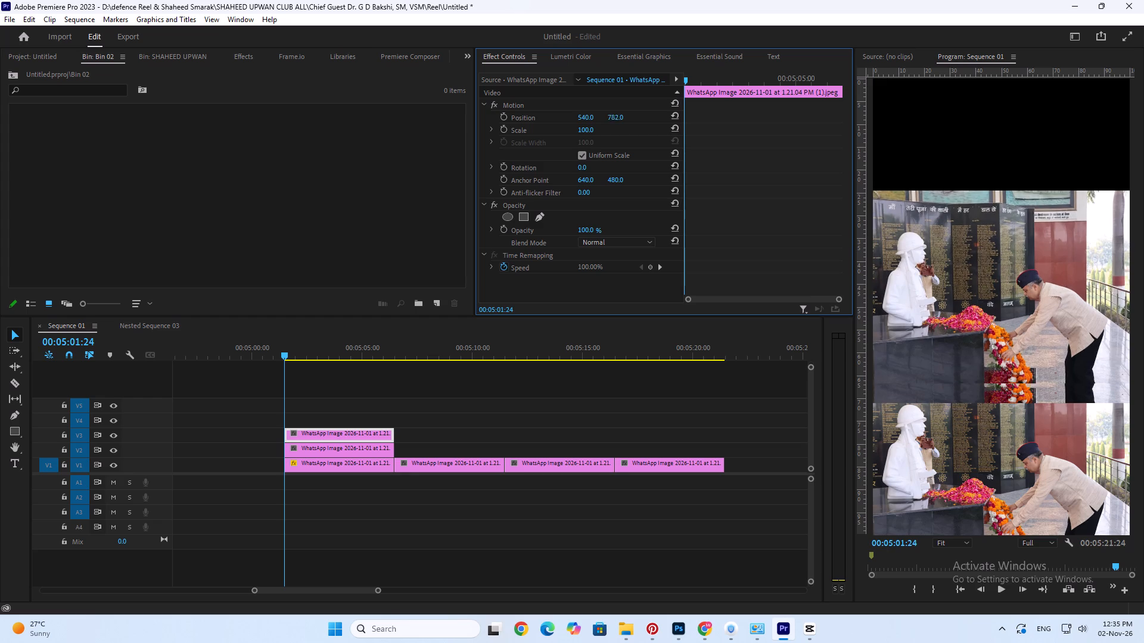
pyautogui.moveTo(512, 142); pyautogui.dragTo(162, 193)
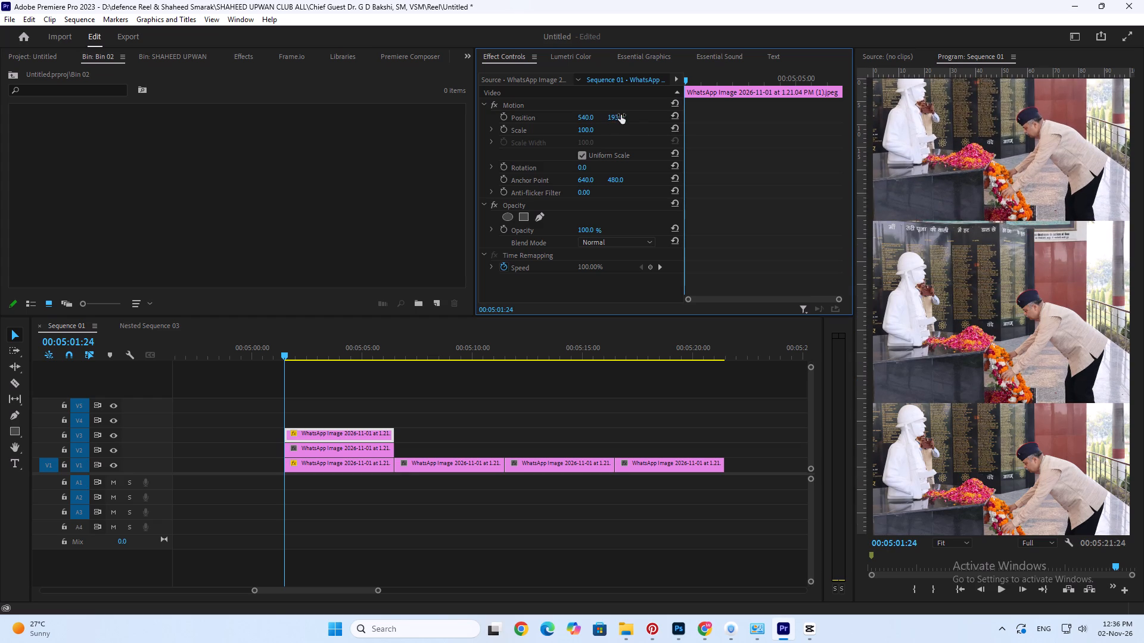
pyautogui.moveTo(622, 114); pyautogui.dragTo(612, 132)
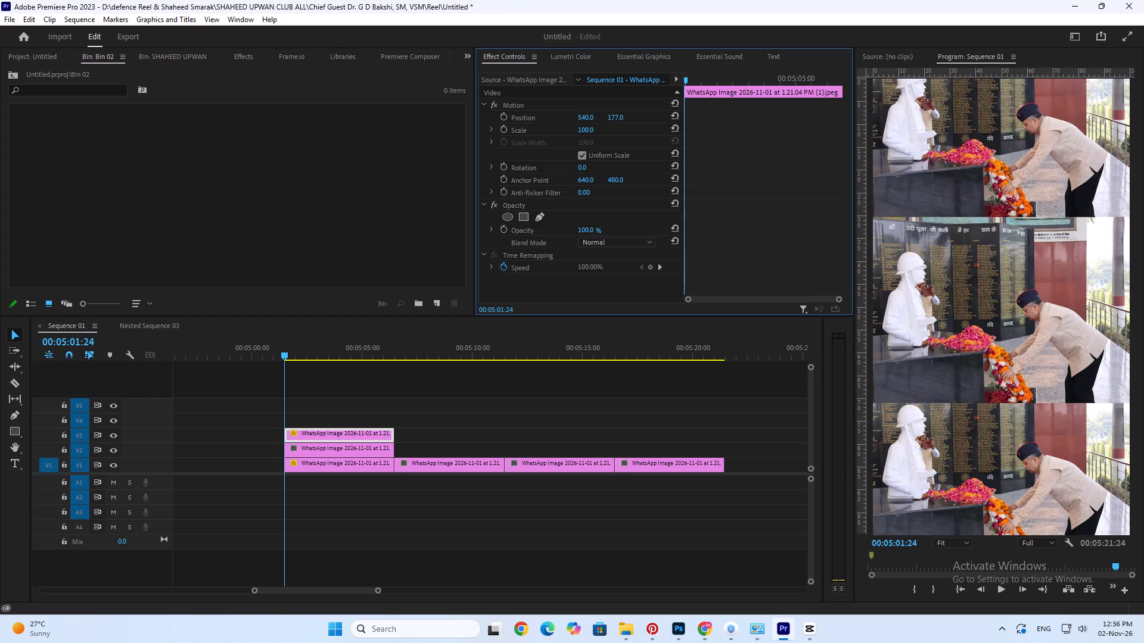
pyautogui.moveTo(612, 132); pyautogui.dragTo(683, 126)
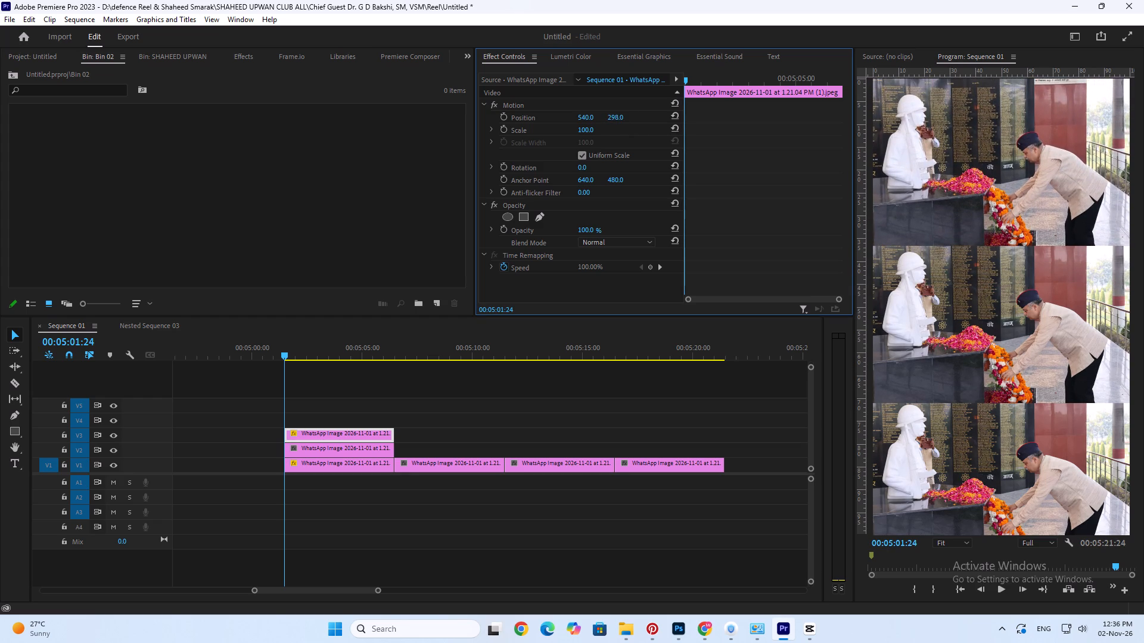
pyautogui.moveTo(683, 126); pyautogui.dragTo(680, 124)
# Duplicate the centred V2 photo clip onto track V4, above the other stacked copies.
pyautogui.click(339, 461)
pyautogui.click(340, 451)
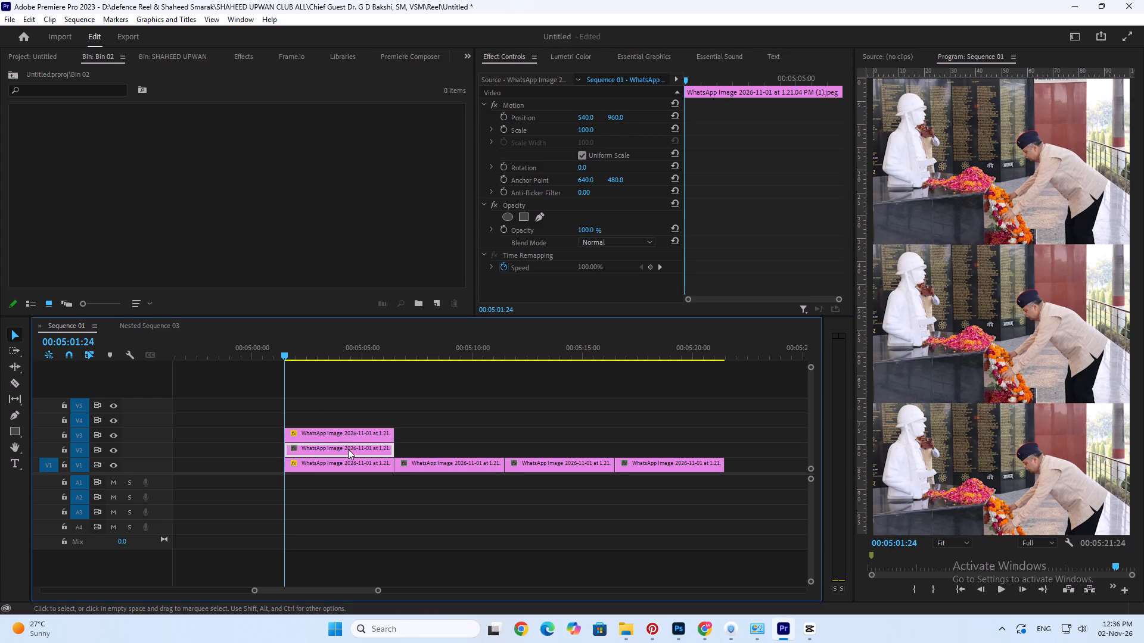
pyautogui.keyDown('alt'); pyautogui.moveTo(349, 447); pyautogui.dragTo(349, 426); pyautogui.keyUp('alt')
pyautogui.click(350, 435)
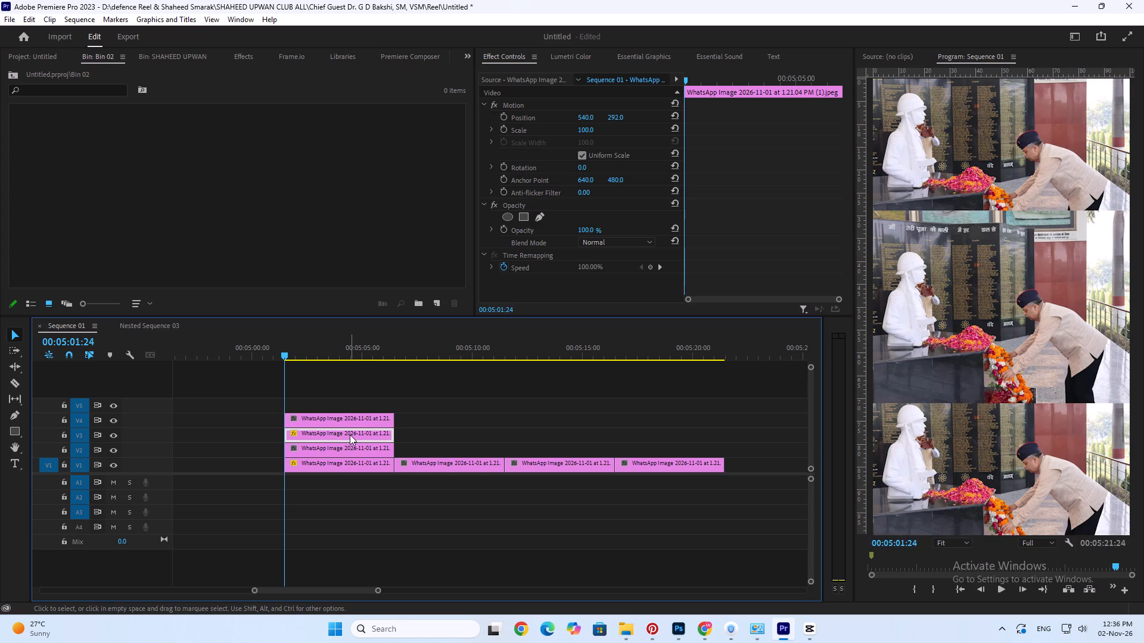
# Undo the extra copy on V4 and reorder the stacked photos, with the centred copy on V3 above the shifted copy on V2.
pyautogui.hotkey('ctrl', 'z')
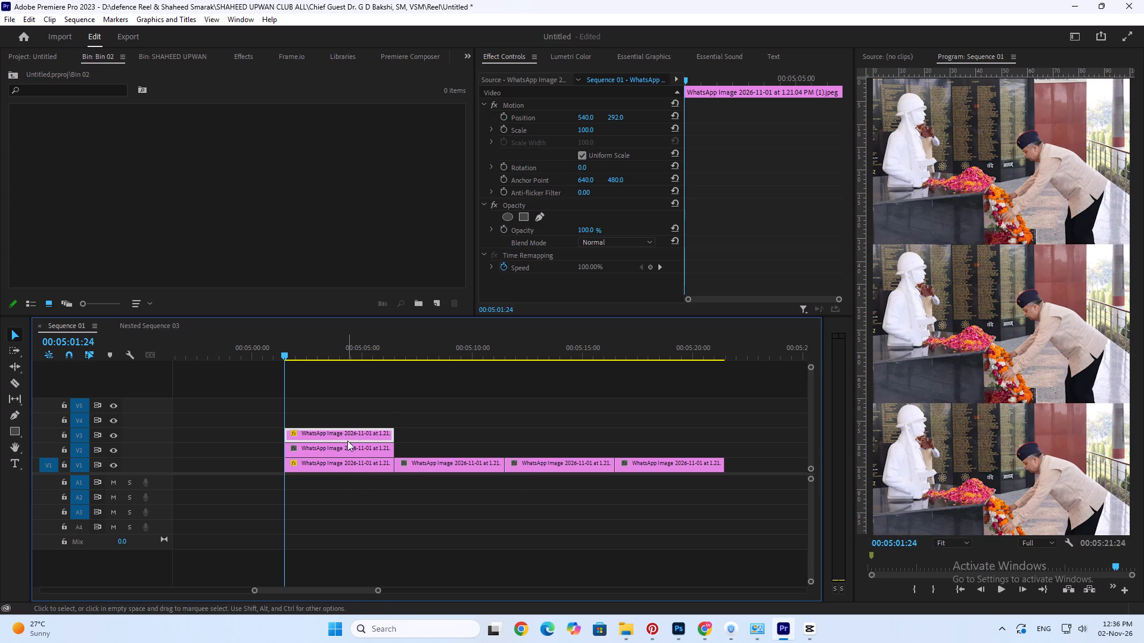
pyautogui.moveTo(346, 445); pyautogui.dragTo(347, 426)
pyautogui.moveTo(347, 431); pyautogui.dragTo(345, 445)
pyautogui.moveTo(347, 423); pyautogui.dragTo(346, 435)
pyautogui.press('space')
pyautogui.press('space')
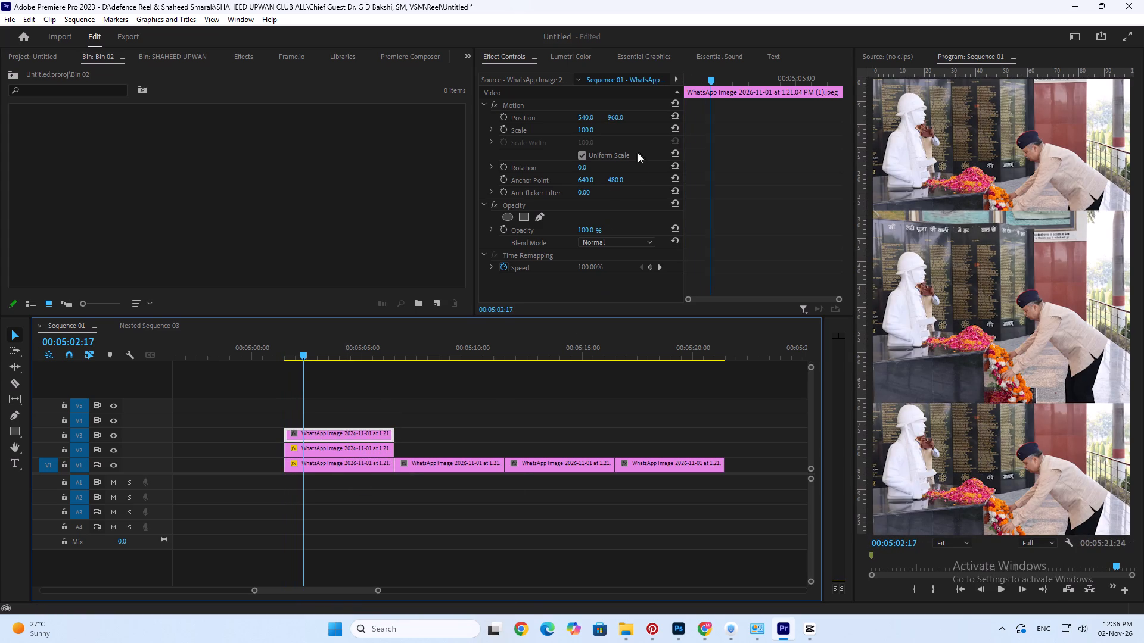
pyautogui.press('space')
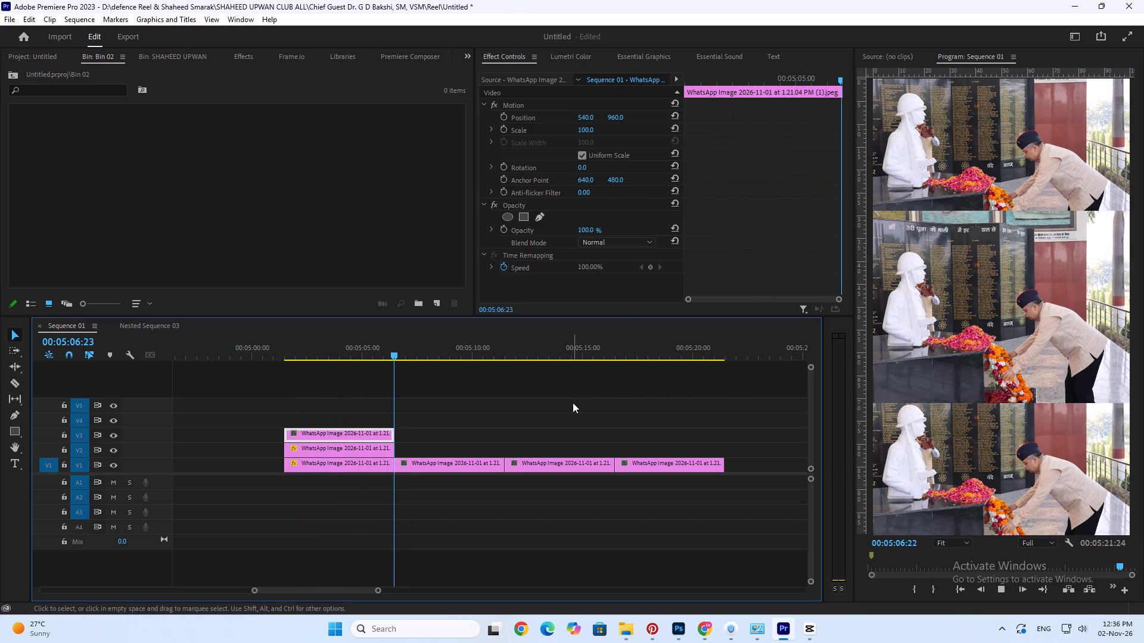
pyautogui.press('space')
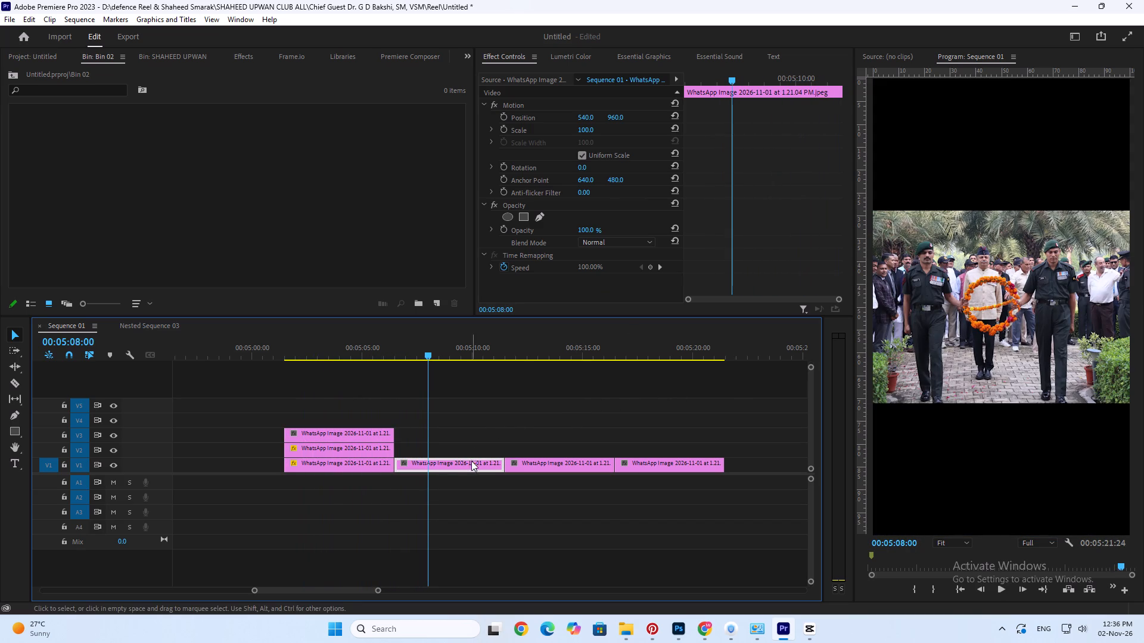
# Move the 1.21.04 PM wreath photo on V1 directly ahead of the three-photo stack and close the gap it leaves.
pyautogui.moveTo(389, 410); pyautogui.dragTo(294, 502)
pyautogui.moveTo(433, 465); pyautogui.dragTo(229, 414)
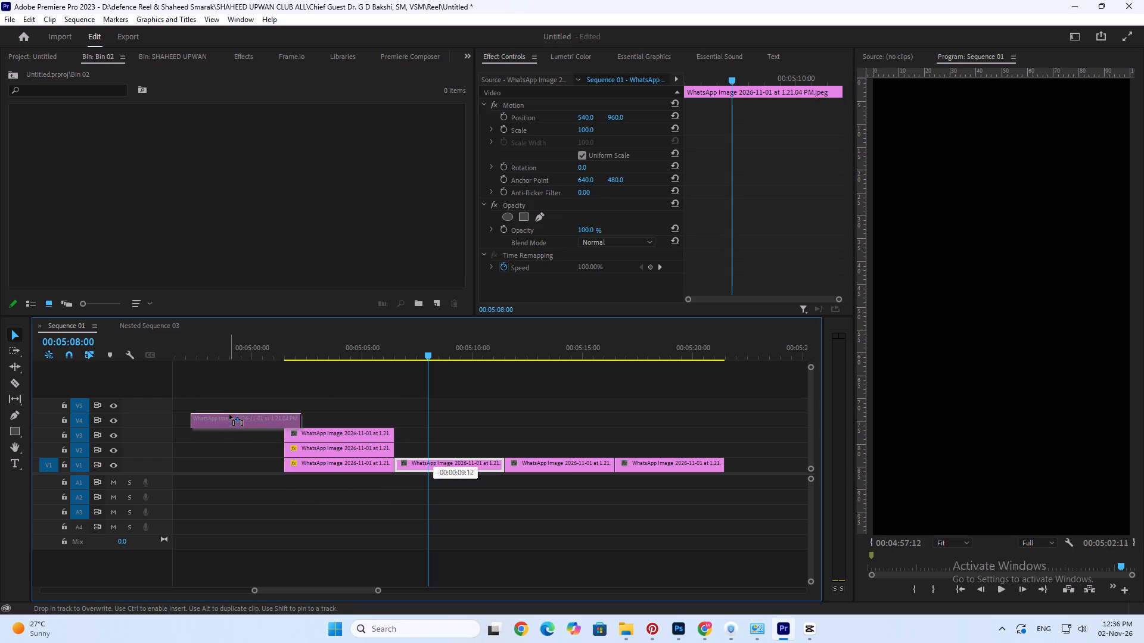
pyautogui.moveTo(229, 414); pyautogui.dragTo(212, 458)
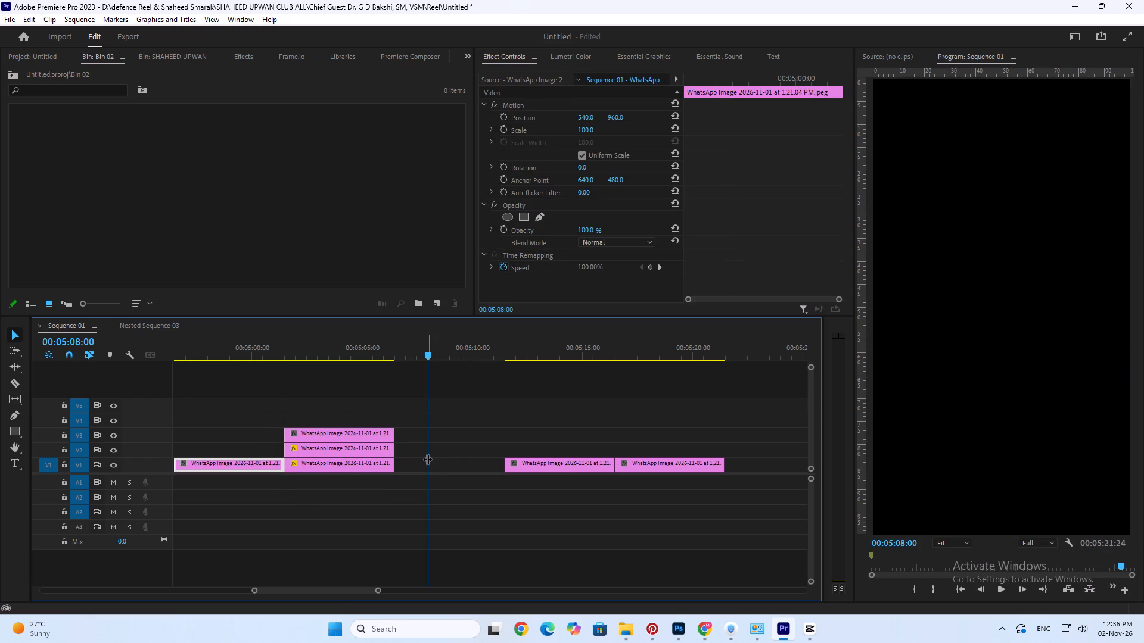
pyautogui.click(427, 459)
pyautogui.click(431, 466)
pyautogui.press('Delete')
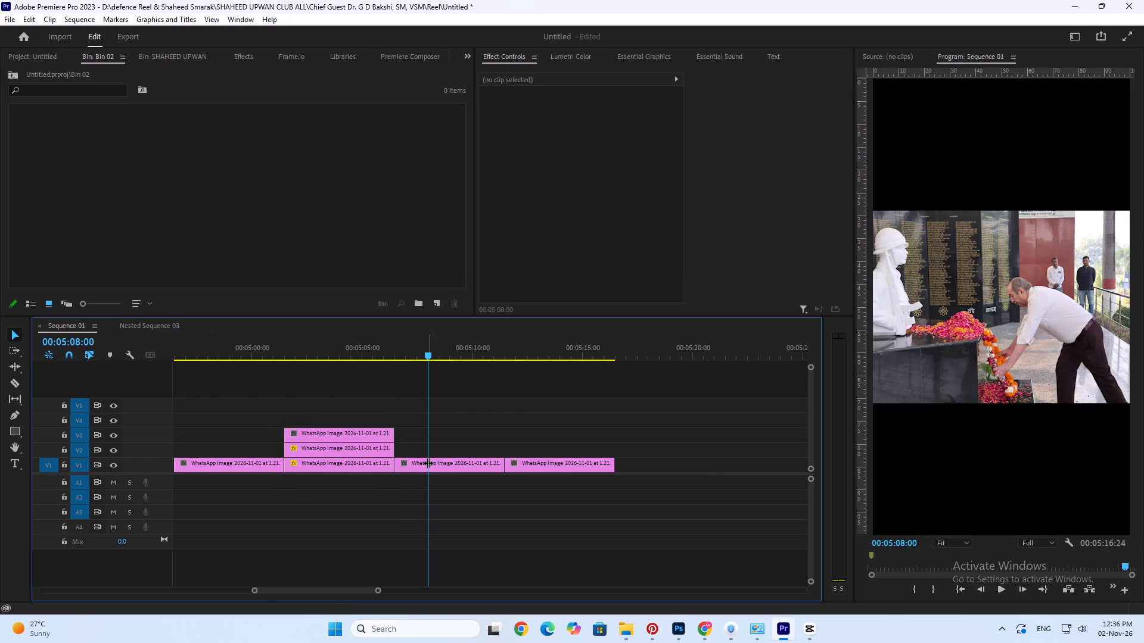
pyautogui.scroll(6, 428, 463)
pyautogui.click(276, 342)
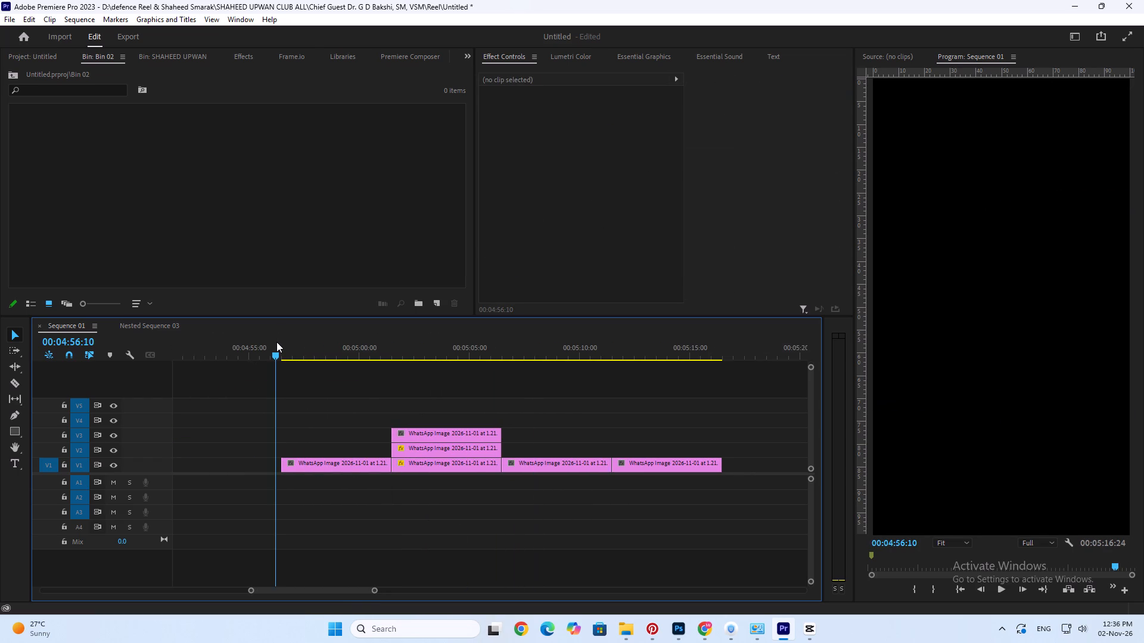
pyautogui.press('space')
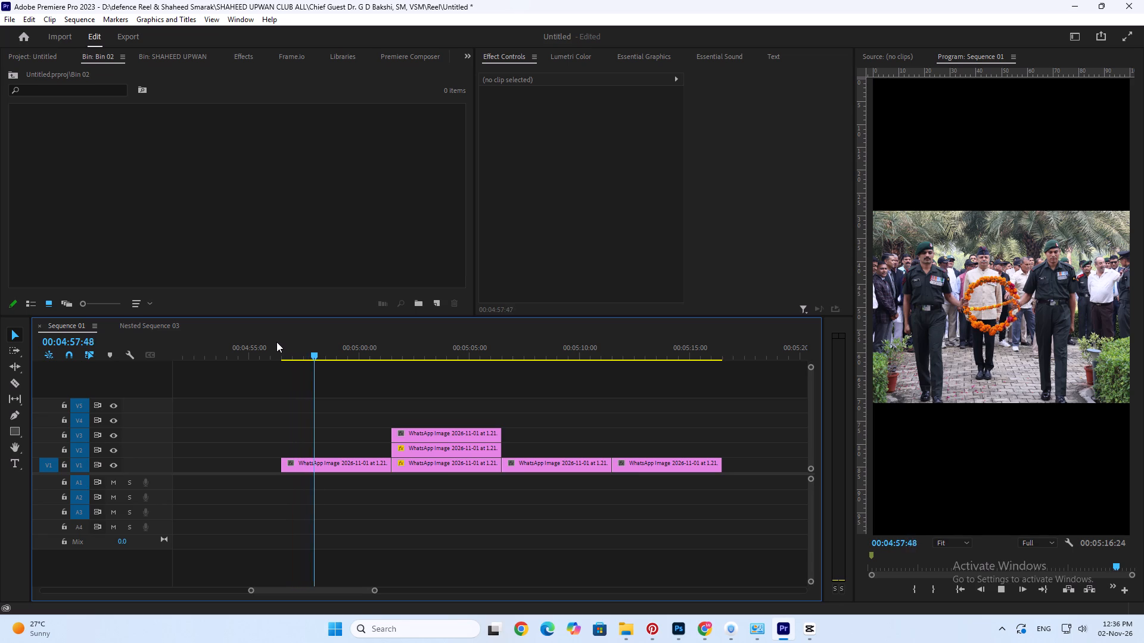
pyautogui.press('space')
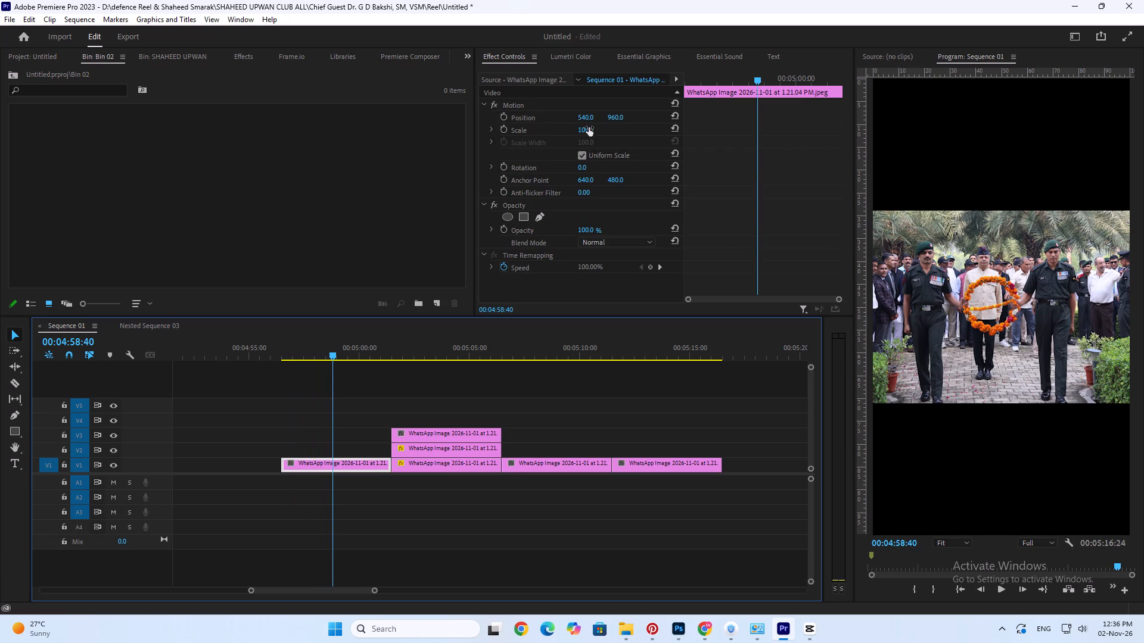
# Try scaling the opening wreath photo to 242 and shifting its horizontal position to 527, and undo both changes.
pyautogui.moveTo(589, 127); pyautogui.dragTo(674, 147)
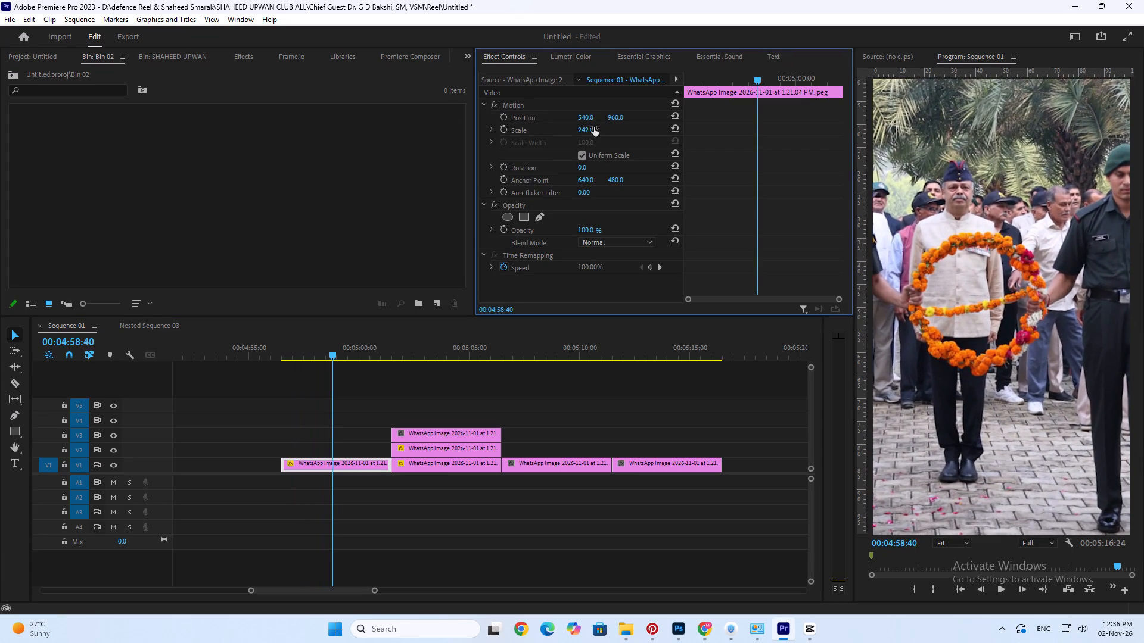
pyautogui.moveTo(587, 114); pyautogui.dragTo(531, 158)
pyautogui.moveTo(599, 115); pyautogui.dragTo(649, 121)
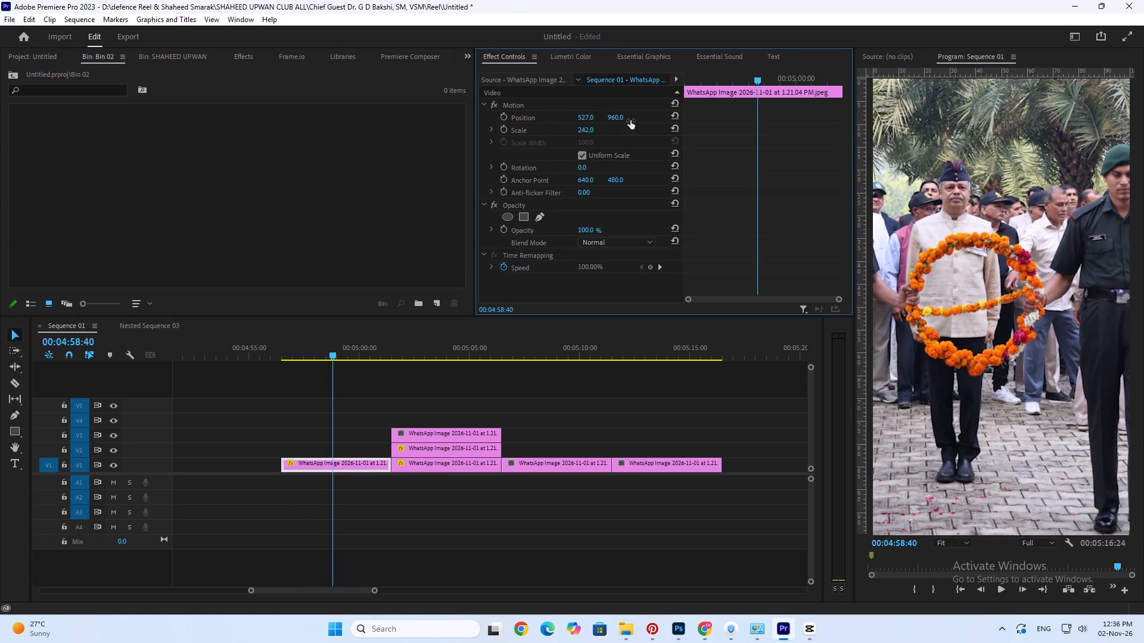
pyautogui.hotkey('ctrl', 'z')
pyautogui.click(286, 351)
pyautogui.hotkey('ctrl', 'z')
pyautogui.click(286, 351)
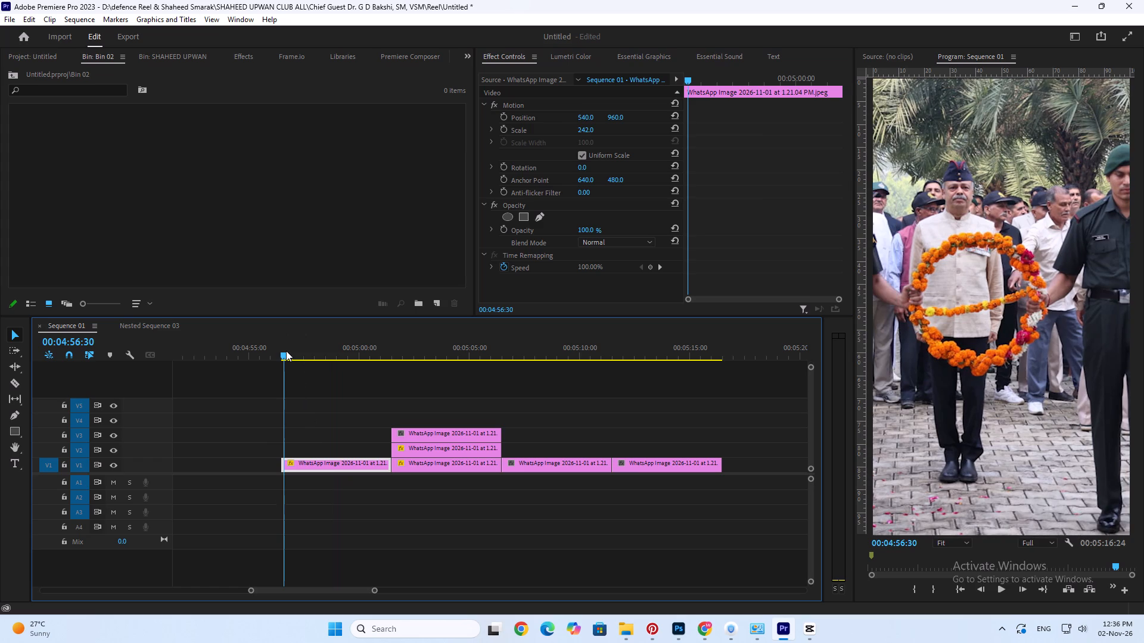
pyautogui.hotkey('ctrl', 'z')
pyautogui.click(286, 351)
# Duplicate the 1.21.07 PM photo clip from V1 onto V3 directly above itself.
pyautogui.press('space')
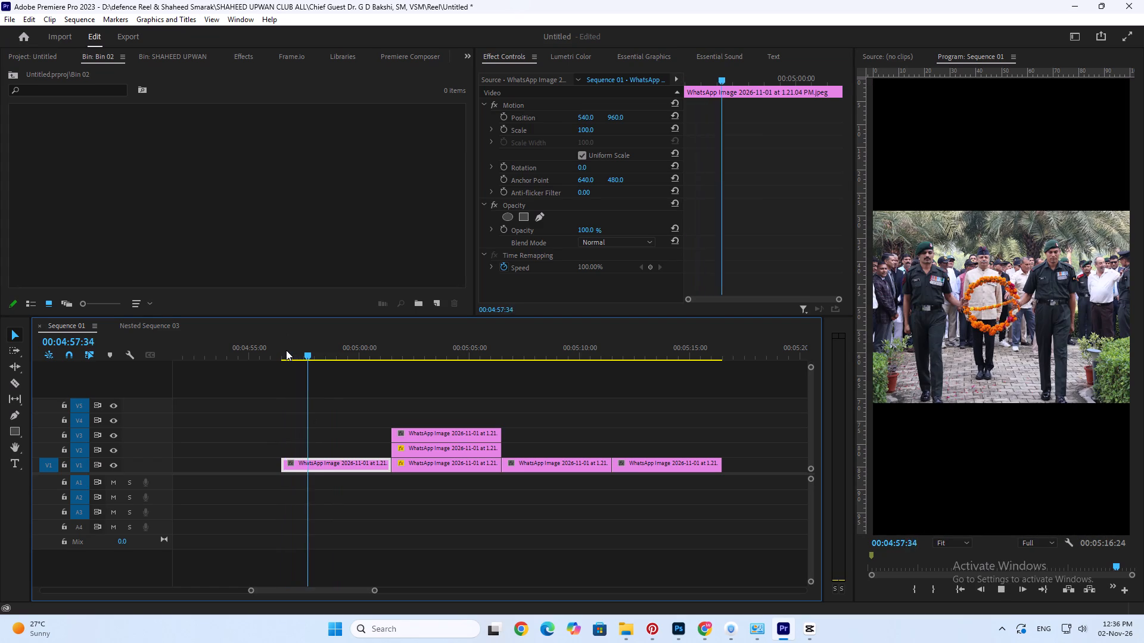
pyautogui.keyDown('alt'); pyautogui.scroll(7, 286, 350); pyautogui.keyUp('alt')
pyautogui.keyDown('alt'); pyautogui.scroll(-4, 286, 350); pyautogui.keyUp('alt')
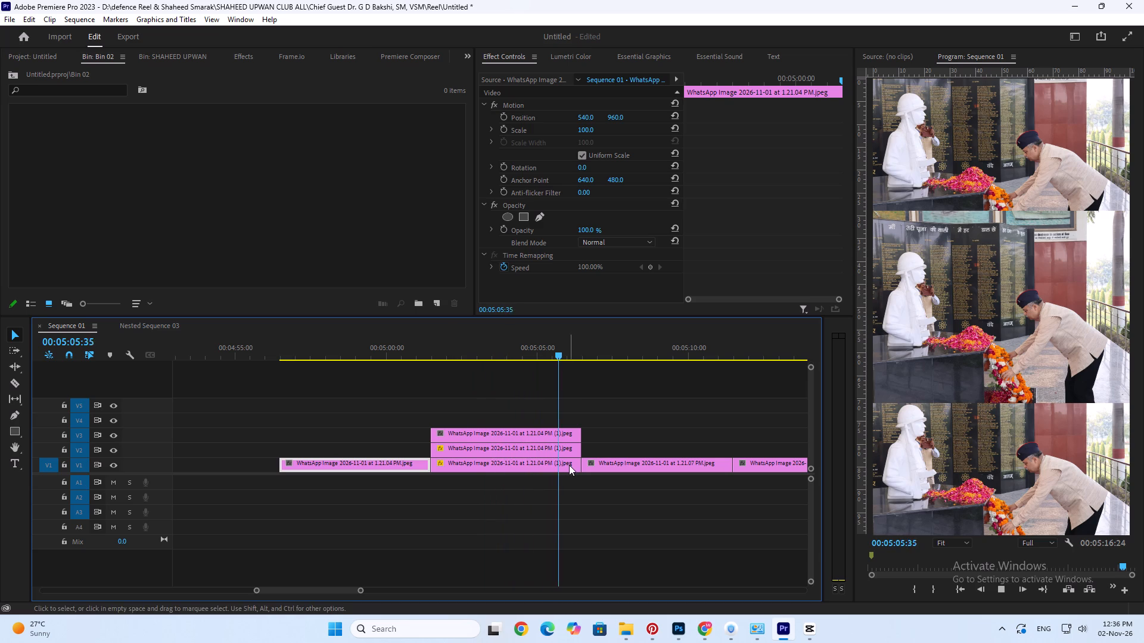
pyautogui.press('space')
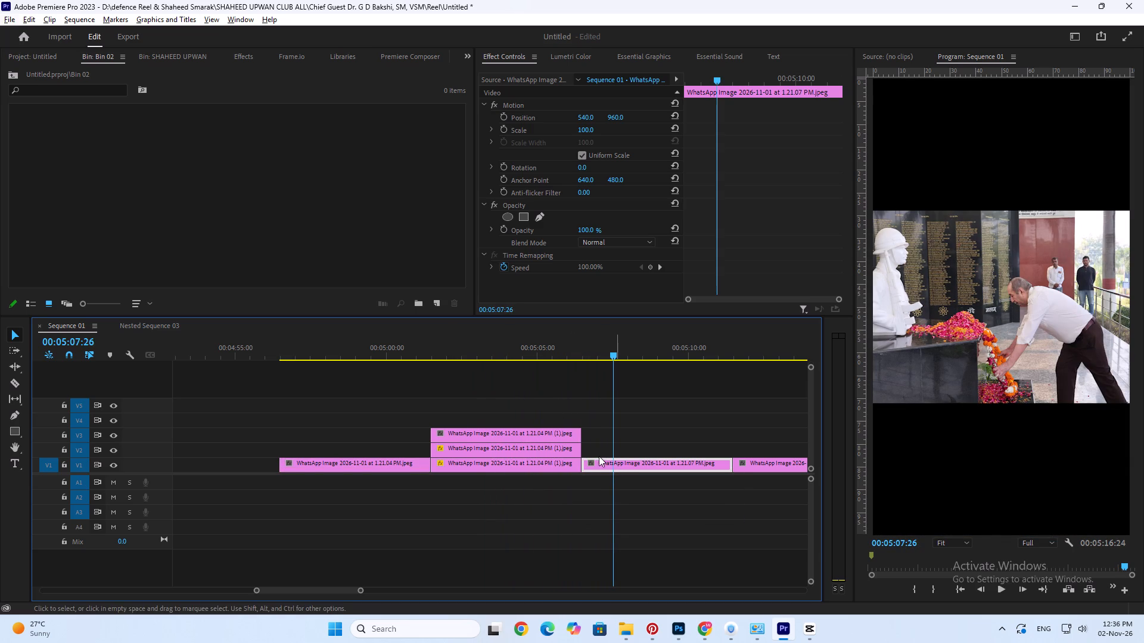
pyautogui.keyDown('alt'); pyautogui.moveTo(604, 463); pyautogui.dragTo(602, 439); pyautogui.keyUp('alt')
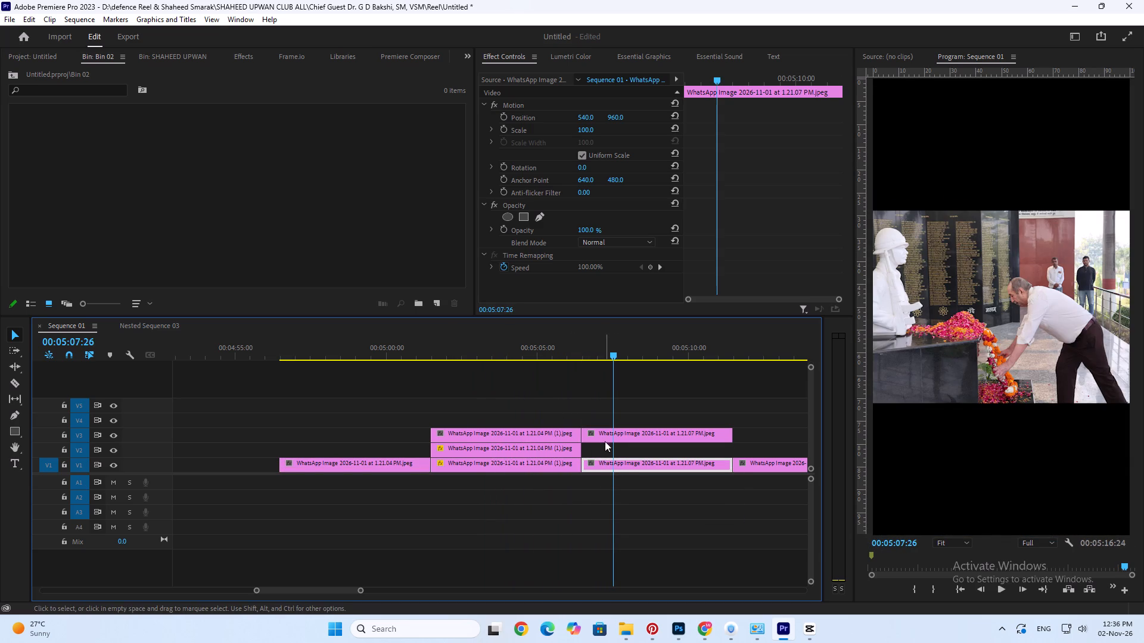
# Copy the Motion settings of the 1.21.04 PM (1) clip on V3 and paste them onto the V3 copy of the 1.21.07 PM photo.
pyautogui.click(550, 349)
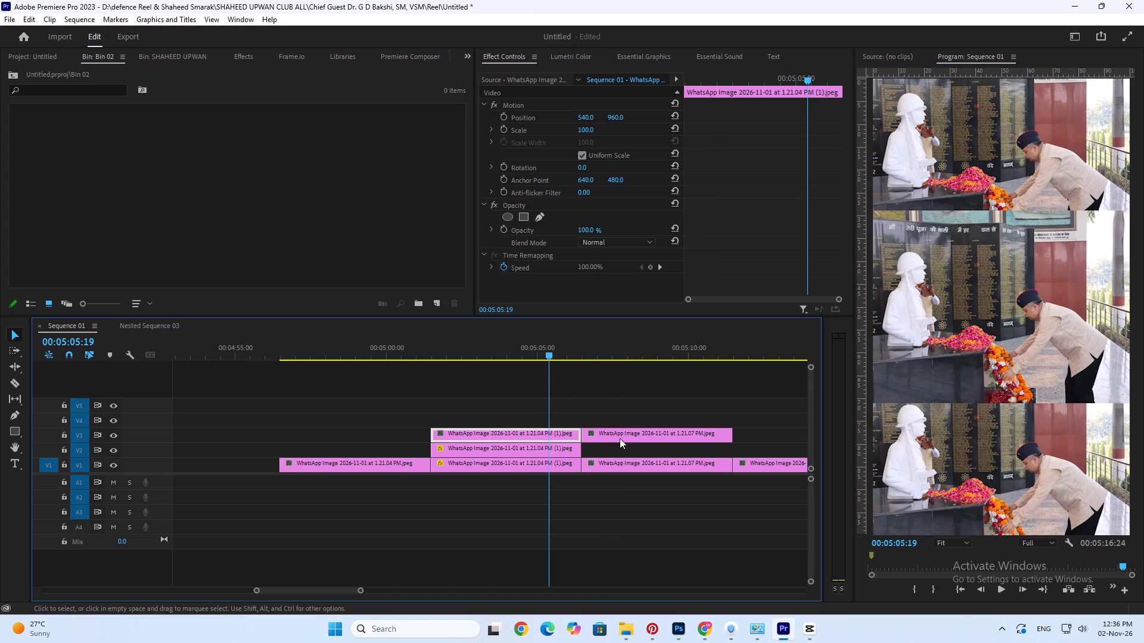
pyautogui.doubleClick(941, 345)
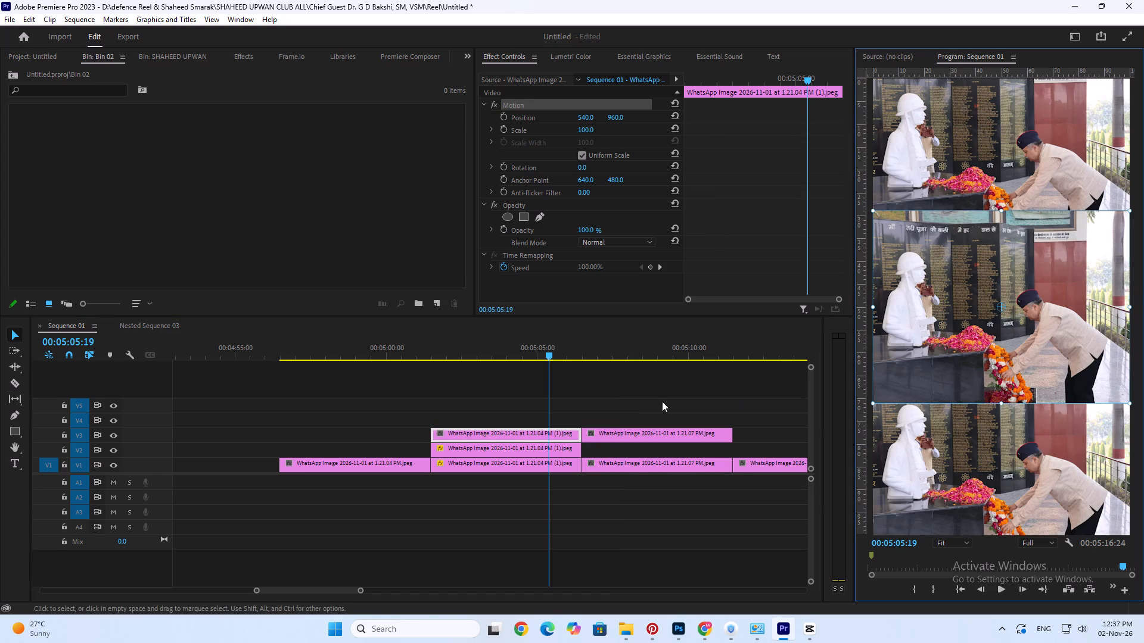
pyautogui.click(570, 103)
pyautogui.rightClick(570, 103)
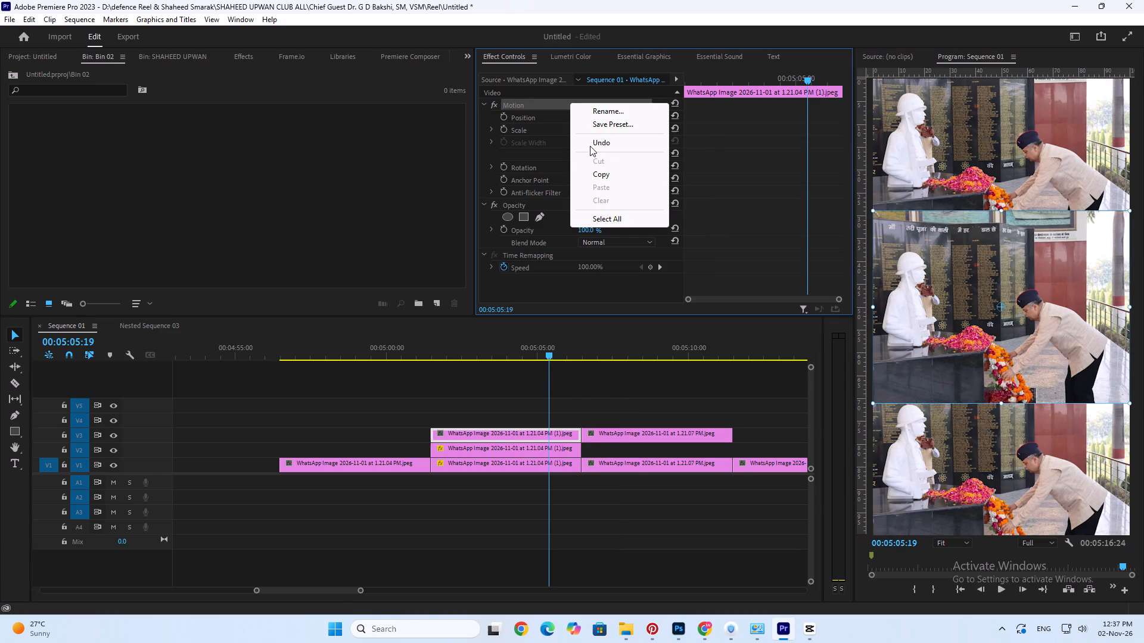
pyautogui.click(602, 174)
pyautogui.click(632, 351)
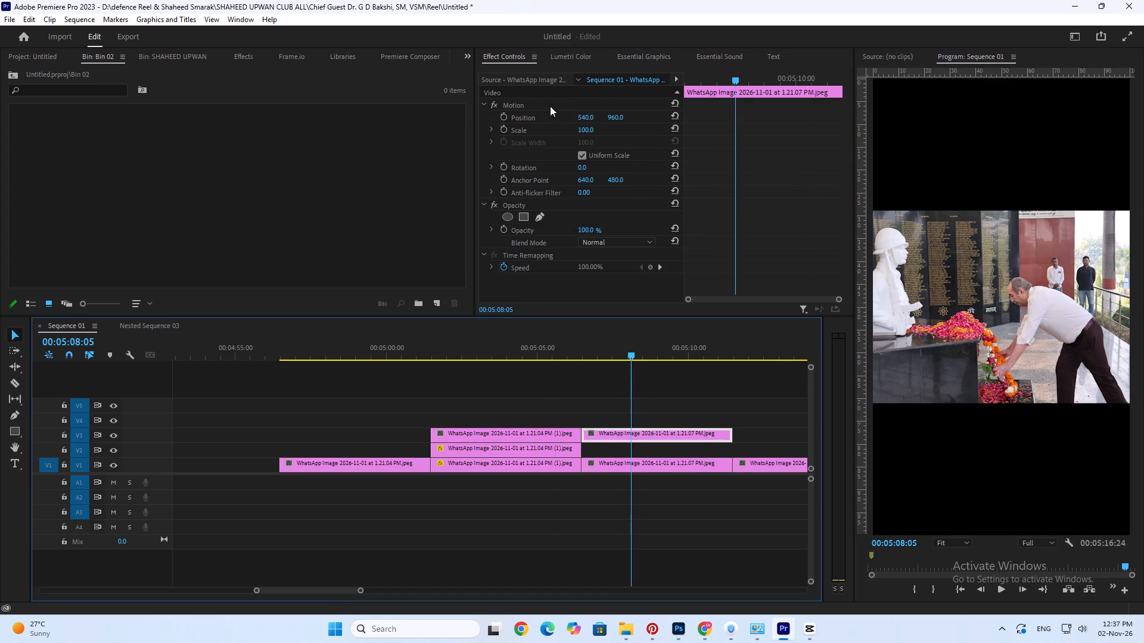
pyautogui.click(550, 106)
pyautogui.rightClick(550, 106)
pyautogui.click(580, 191)
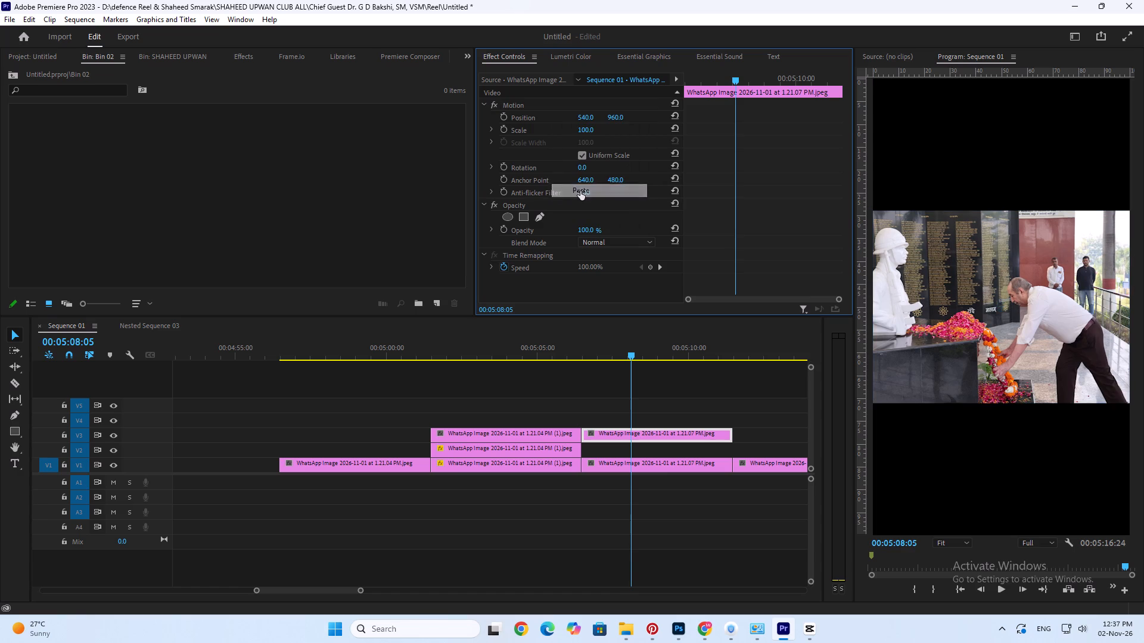
# Copy the Motion settings with position 540, 292 from the V2 1.21.04 PM (1) clip onto the V1 1.21.07 PM photo.
pyautogui.click(617, 463)
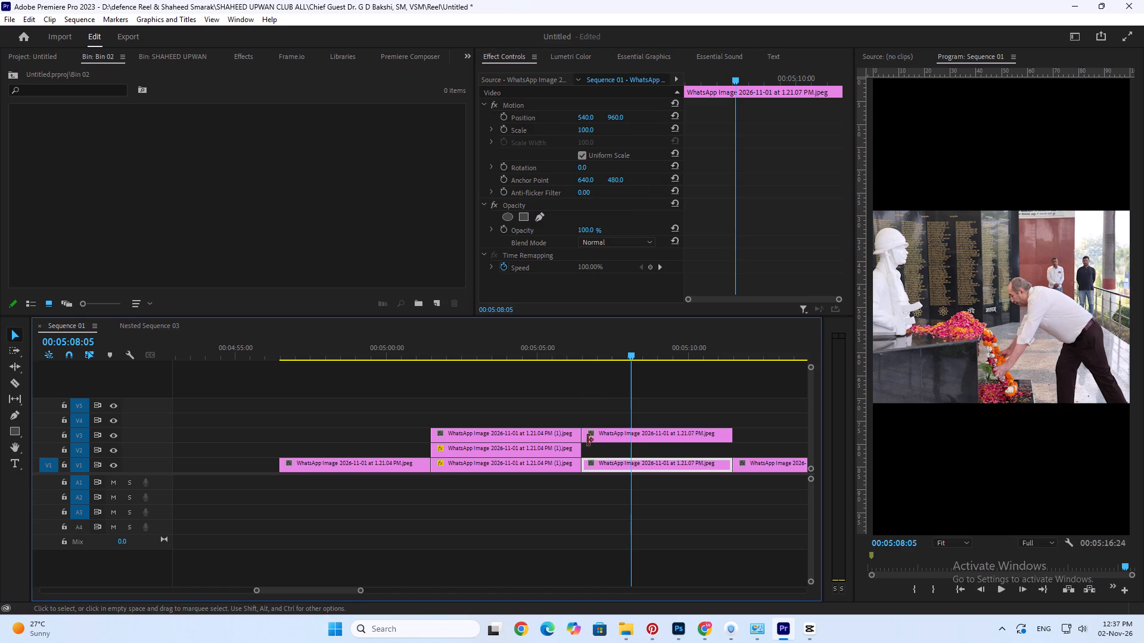
pyautogui.click(511, 351)
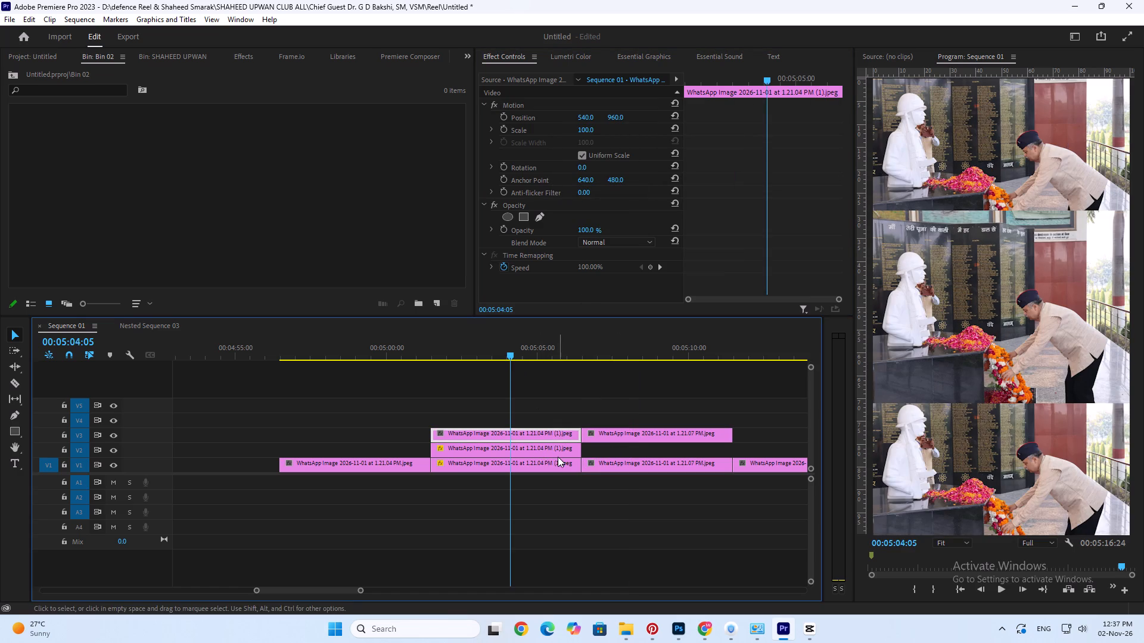
pyautogui.click(558, 457)
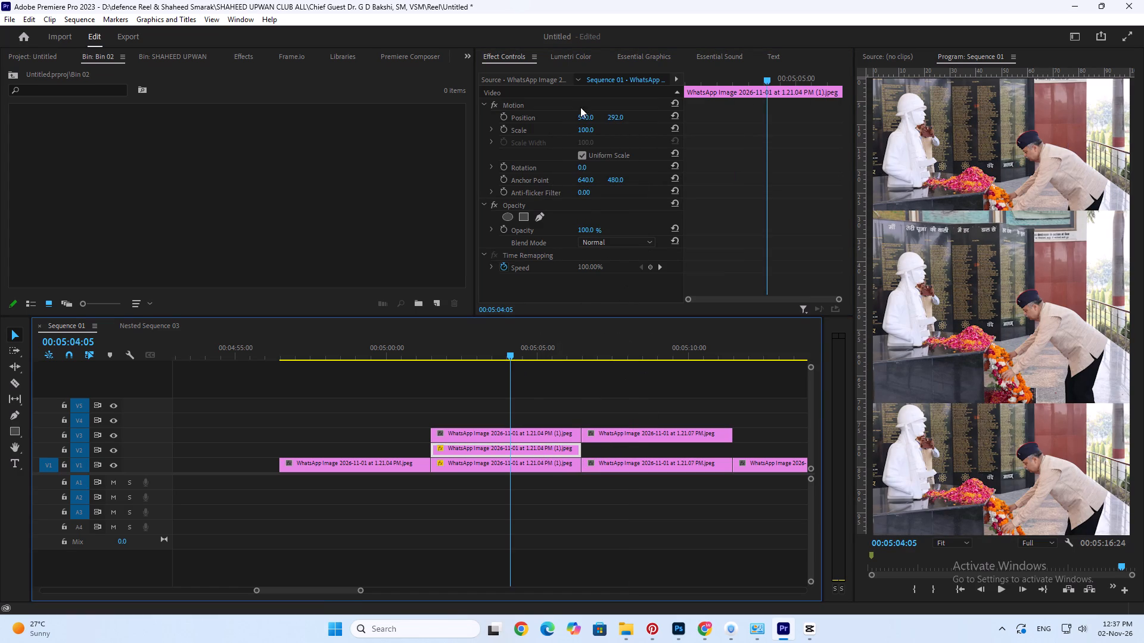
pyautogui.click(571, 104)
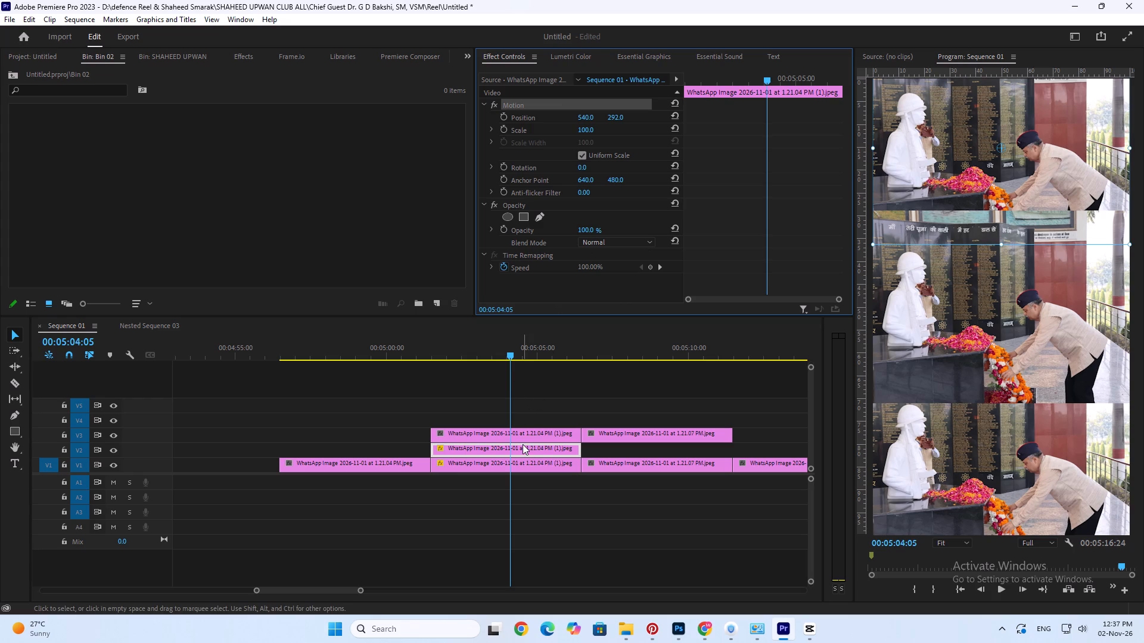
pyautogui.hotkey('ctrl', 'c')
pyautogui.hotkey('ctrl', 'c')
pyautogui.click(617, 355)
pyautogui.click(623, 462)
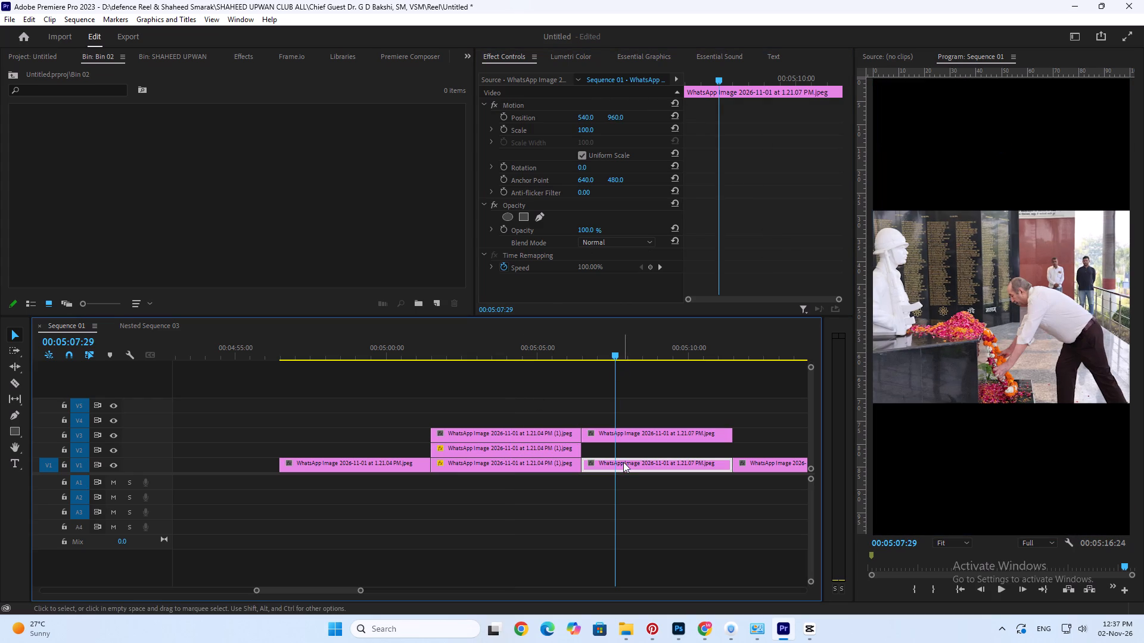
pyautogui.hotkey('ctrl', 'alt', 'v')
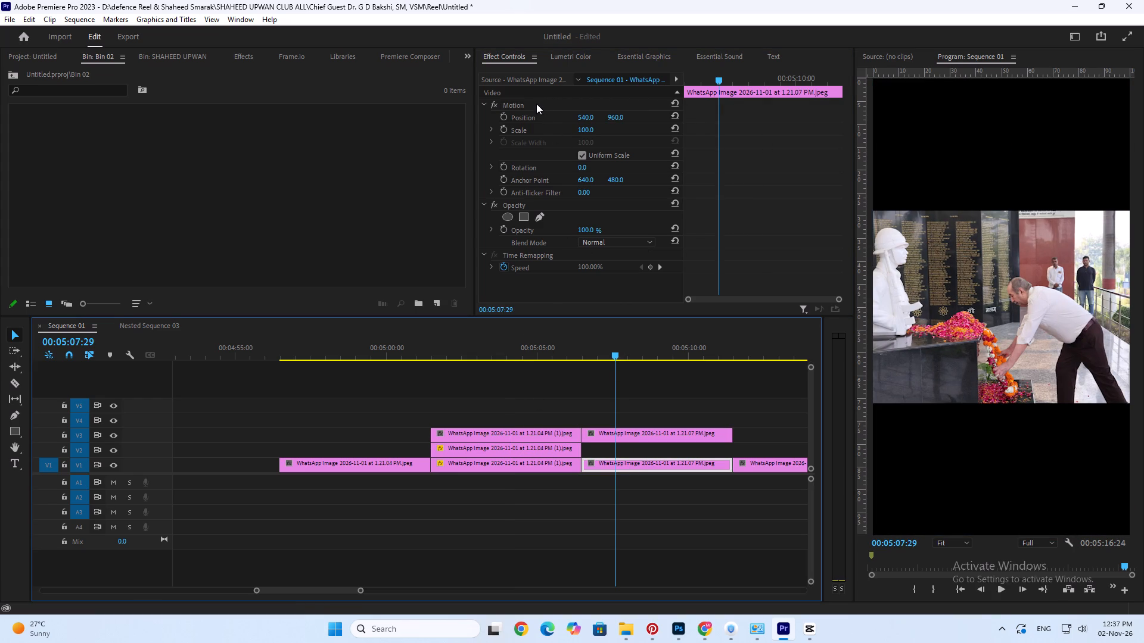
pyautogui.click(536, 104)
pyautogui.rightClick(536, 104)
pyautogui.click(582, 190)
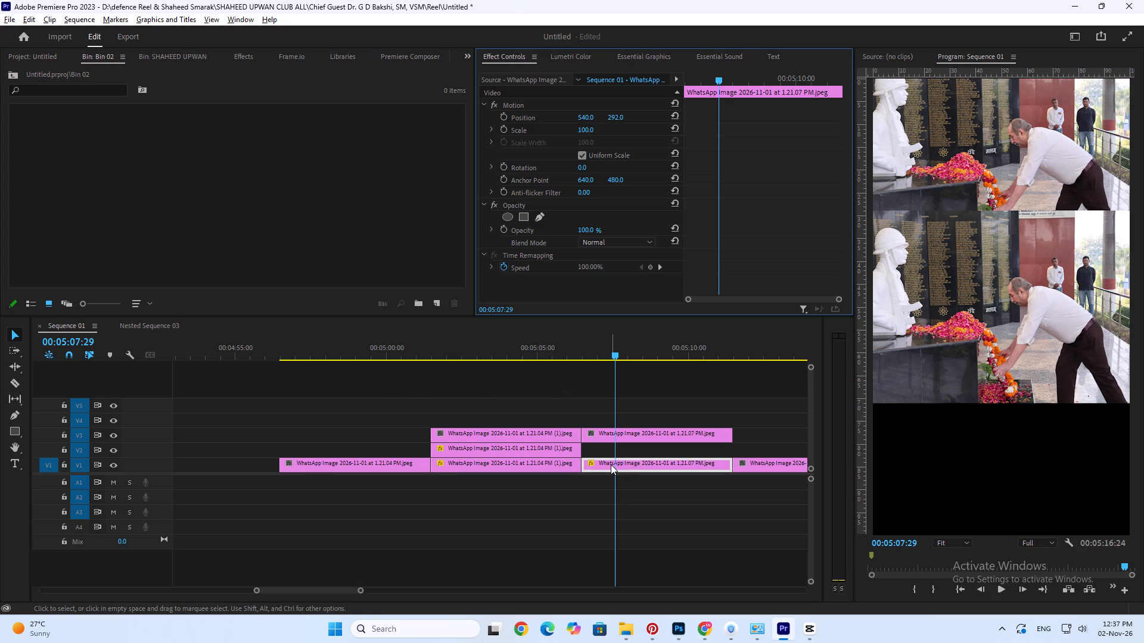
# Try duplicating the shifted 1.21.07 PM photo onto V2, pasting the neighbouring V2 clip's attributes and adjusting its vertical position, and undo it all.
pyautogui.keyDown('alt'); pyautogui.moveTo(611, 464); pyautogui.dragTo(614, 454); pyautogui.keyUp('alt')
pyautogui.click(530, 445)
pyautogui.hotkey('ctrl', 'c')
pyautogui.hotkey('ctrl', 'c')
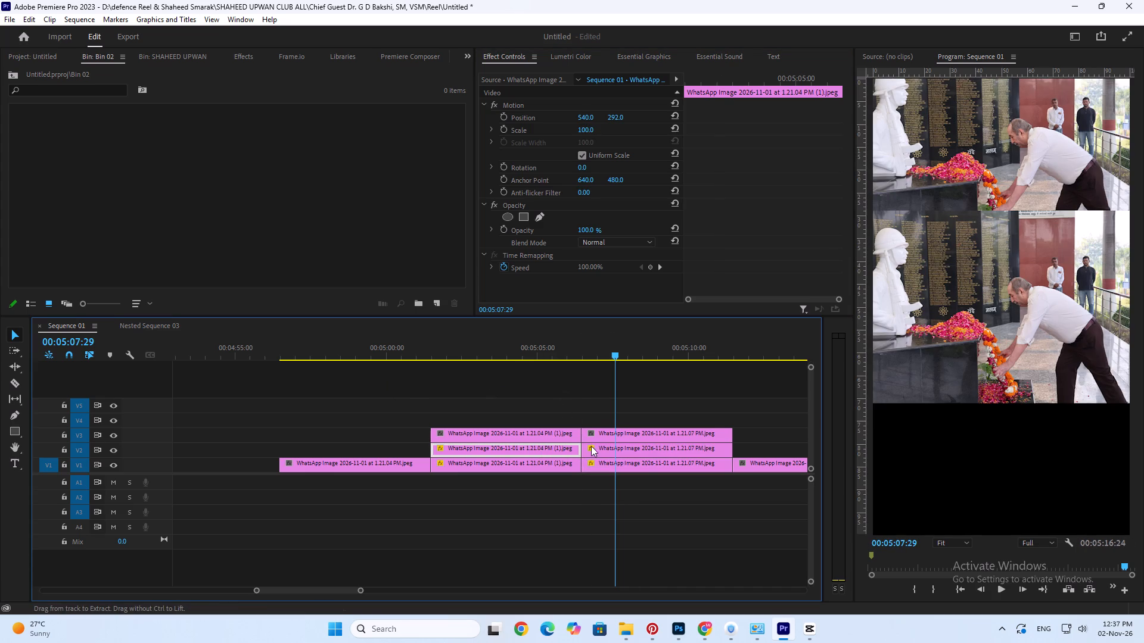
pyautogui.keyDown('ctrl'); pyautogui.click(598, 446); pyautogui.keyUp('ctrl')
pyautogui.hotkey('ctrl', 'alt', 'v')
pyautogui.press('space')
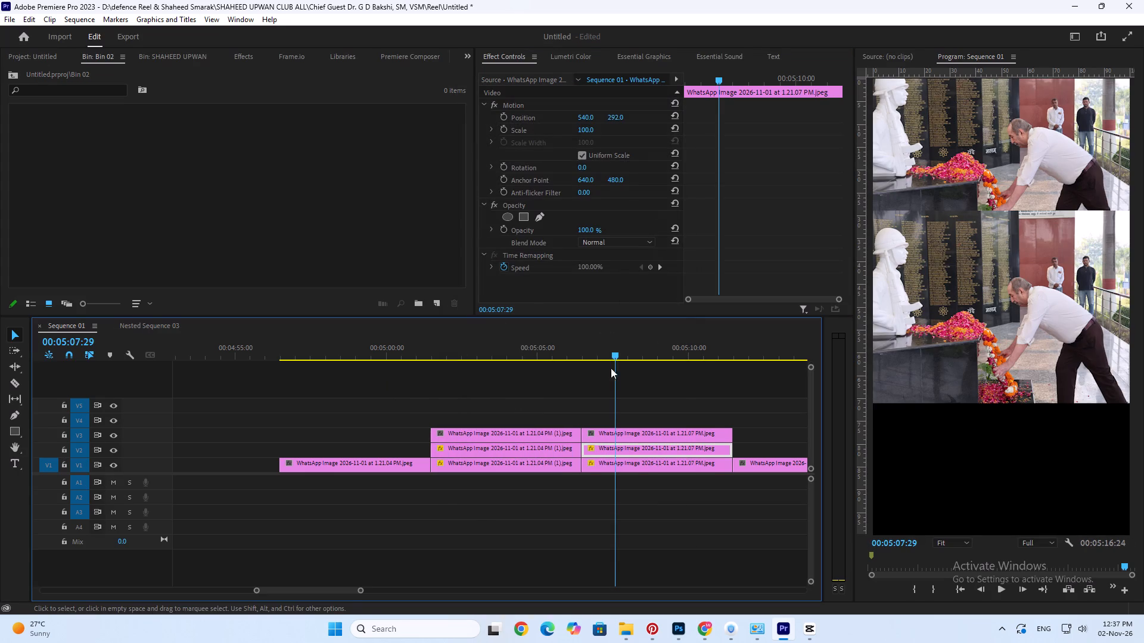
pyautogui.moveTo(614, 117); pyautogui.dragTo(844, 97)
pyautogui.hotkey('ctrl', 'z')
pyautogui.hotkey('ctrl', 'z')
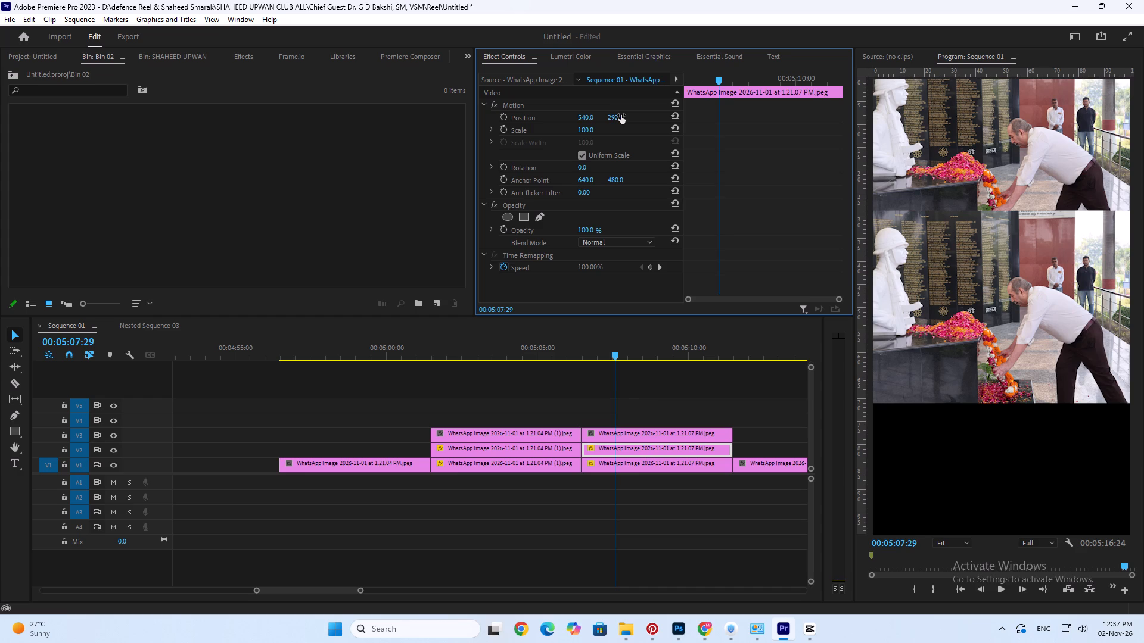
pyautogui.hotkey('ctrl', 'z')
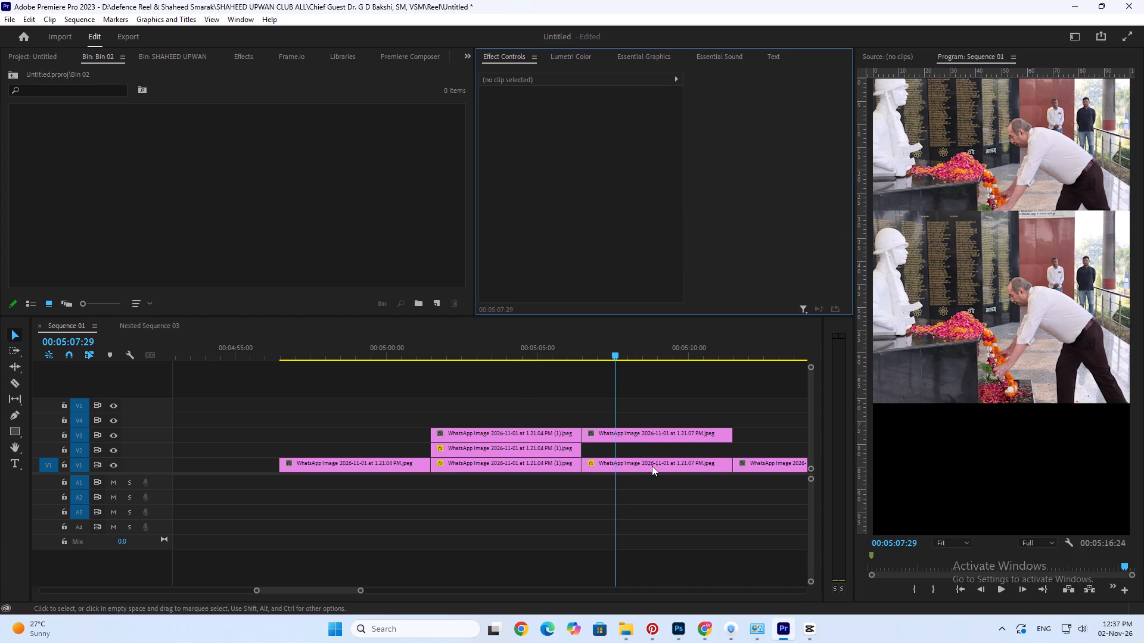
# Duplicate the shifted 1.21.07 PM photo clip from V1 onto V2.
pyautogui.click(633, 466)
pyautogui.keyDown('alt'); pyautogui.moveTo(630, 462); pyautogui.dragTo(627, 450); pyautogui.keyUp('alt')
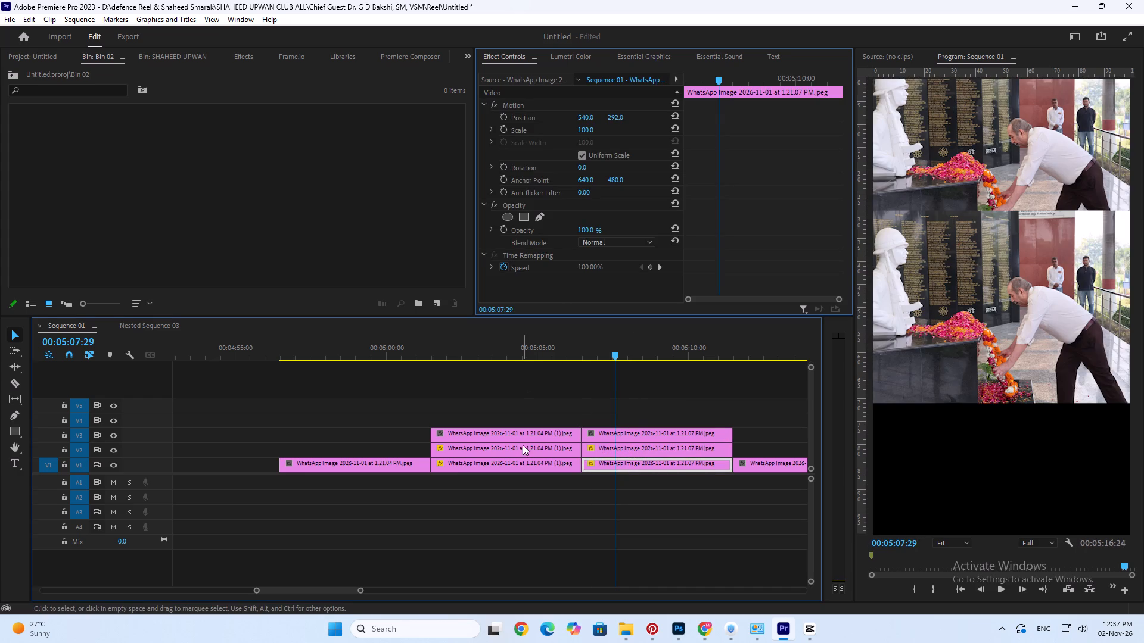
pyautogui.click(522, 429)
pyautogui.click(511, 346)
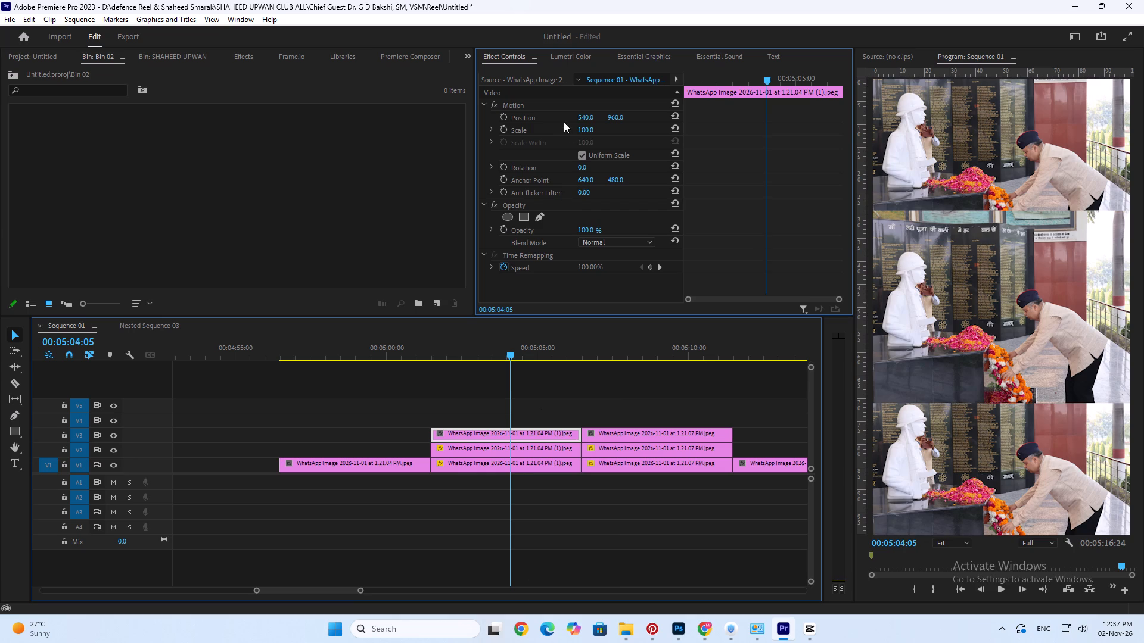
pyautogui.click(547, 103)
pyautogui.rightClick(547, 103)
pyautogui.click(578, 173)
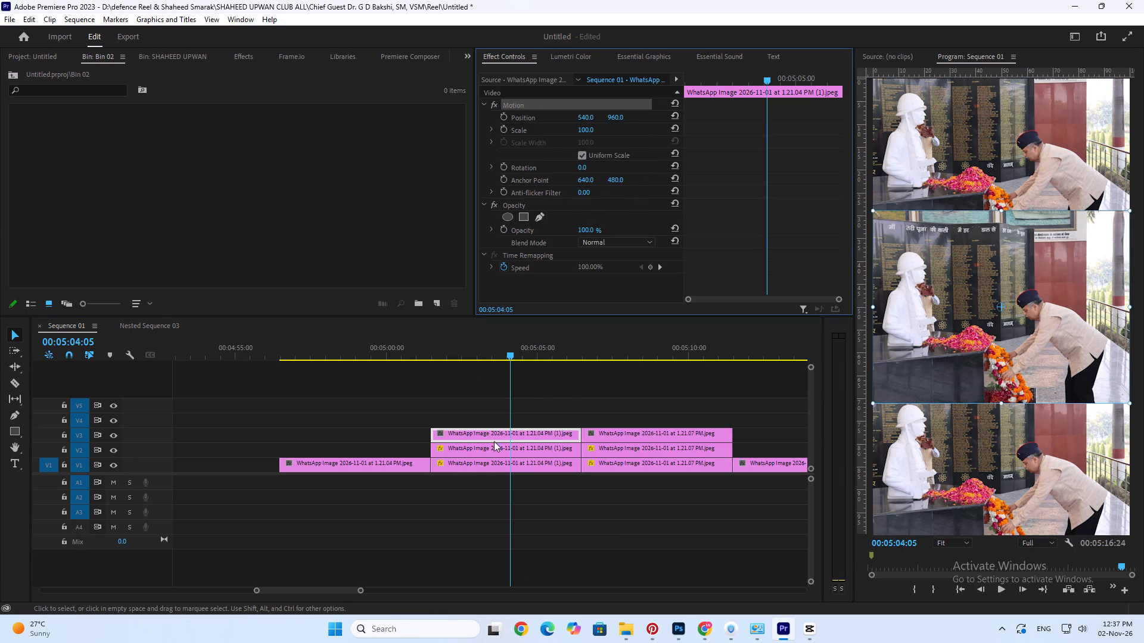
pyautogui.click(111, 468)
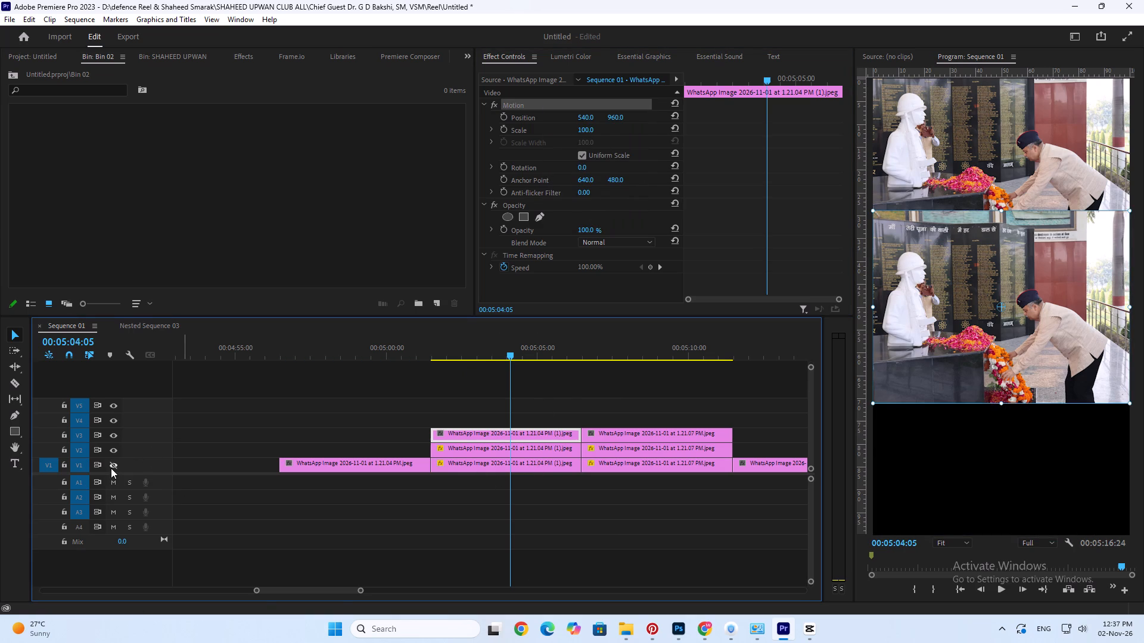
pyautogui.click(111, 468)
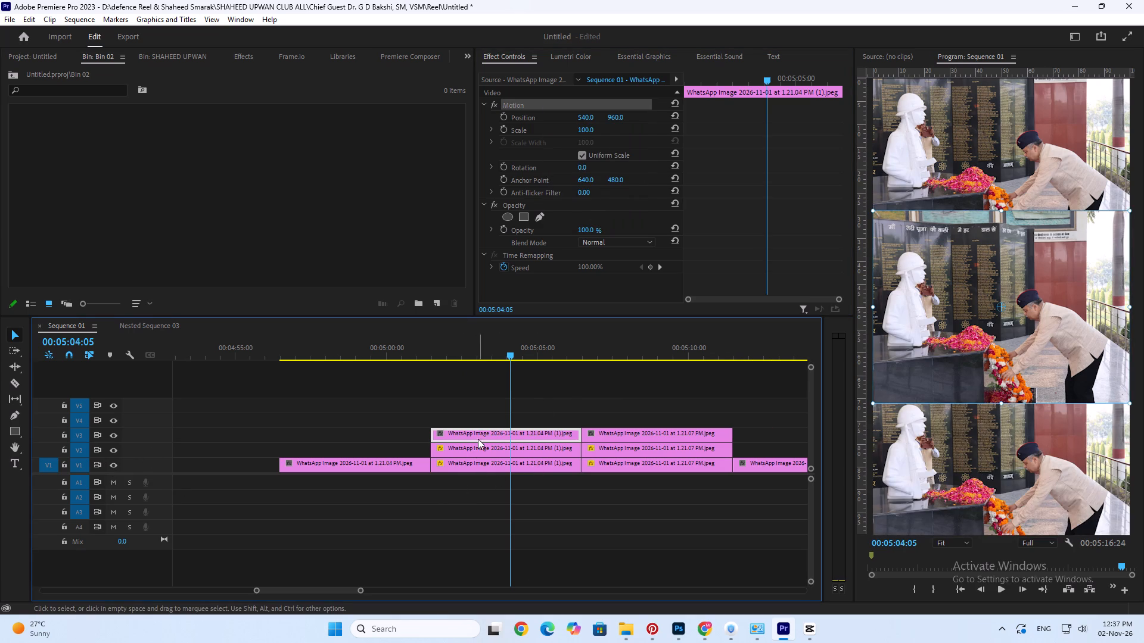
# Copy the V1 1.21.04 PM (1) clip and paste its Motion attributes, position 540, 1602, onto the V1 1.21.07 PM photo.
pyautogui.click(478, 466)
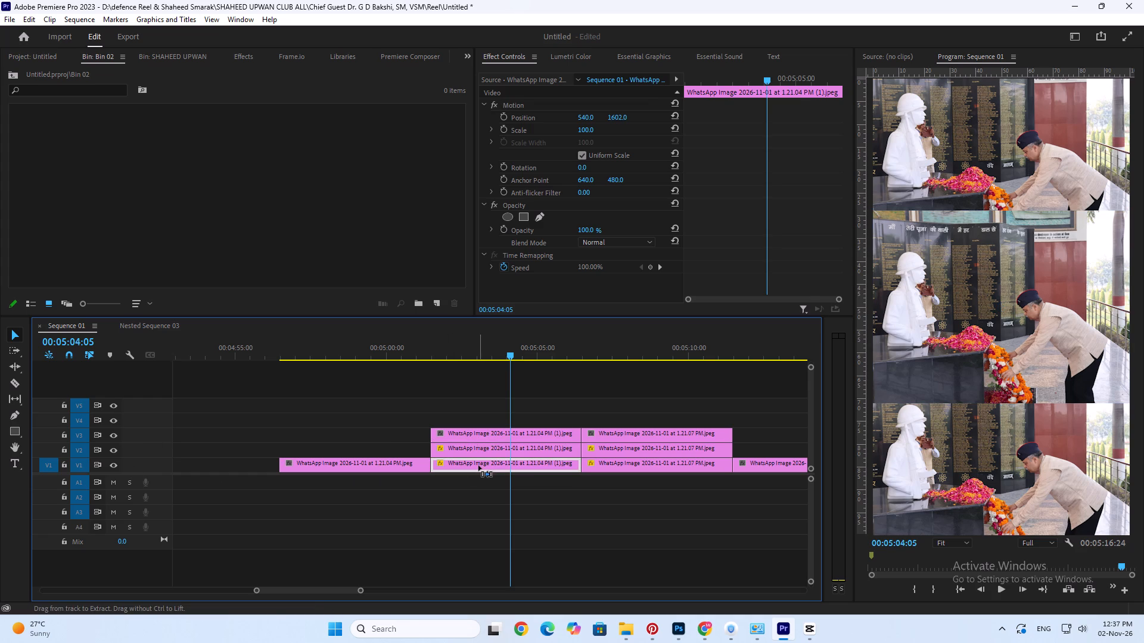
pyautogui.hotkey('ctrl', 'c')
pyautogui.hotkey('ctrl', 'c')
pyautogui.hotkey('ctrl', 'c')
pyautogui.click(613, 343)
pyautogui.click(633, 469)
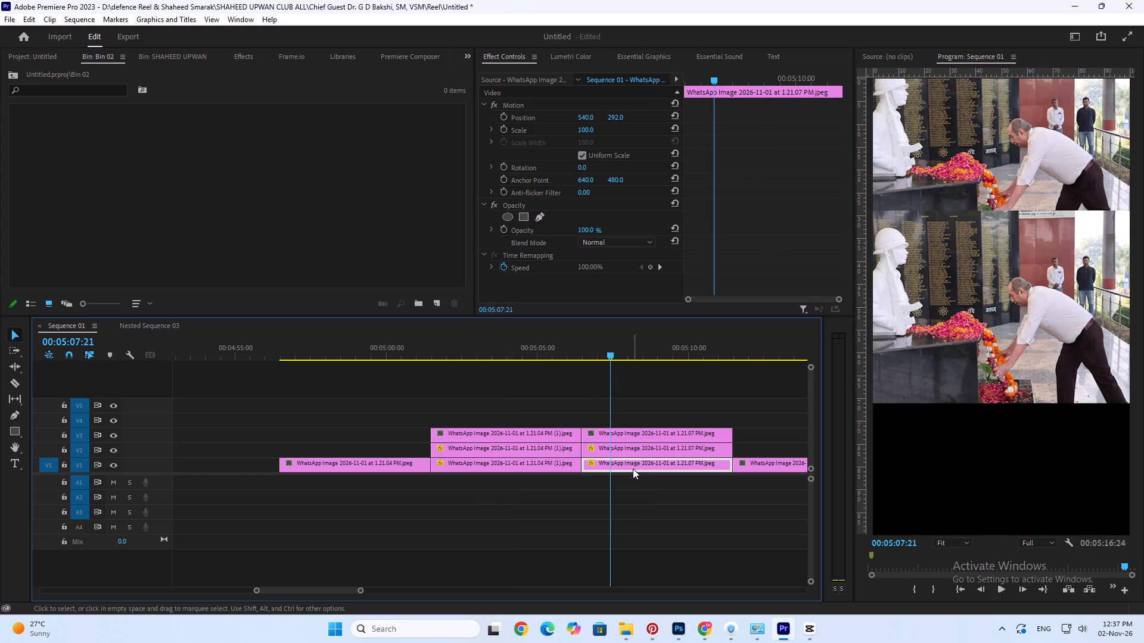
pyautogui.click(549, 100)
pyautogui.rightClick(549, 100)
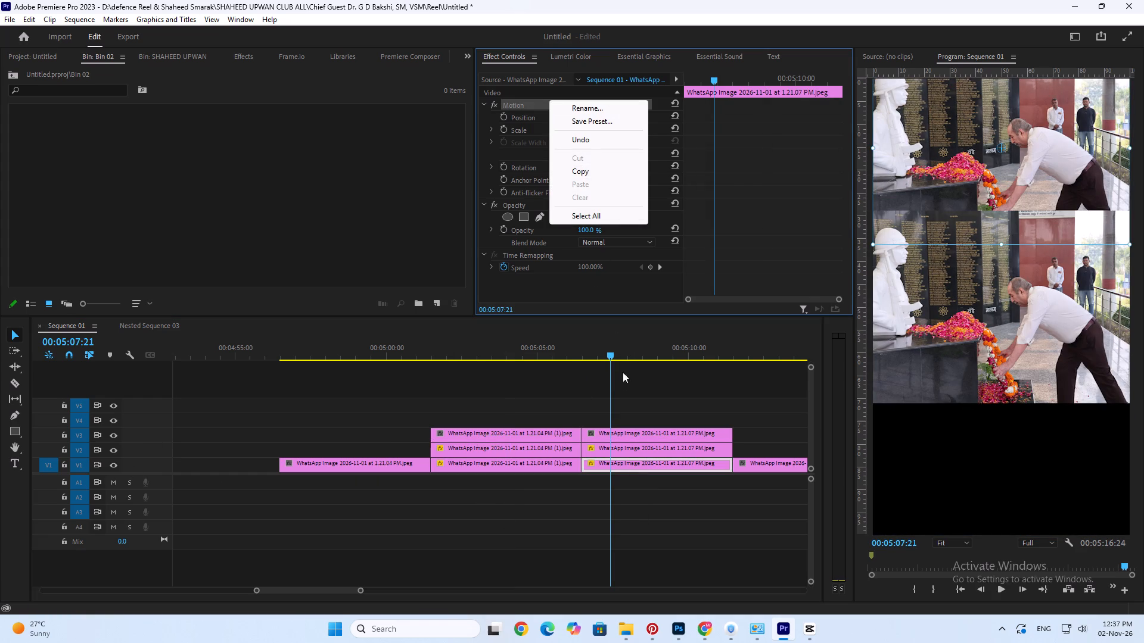
pyautogui.click(631, 464)
pyautogui.hotkey('ctrl', 'alt', 'v')
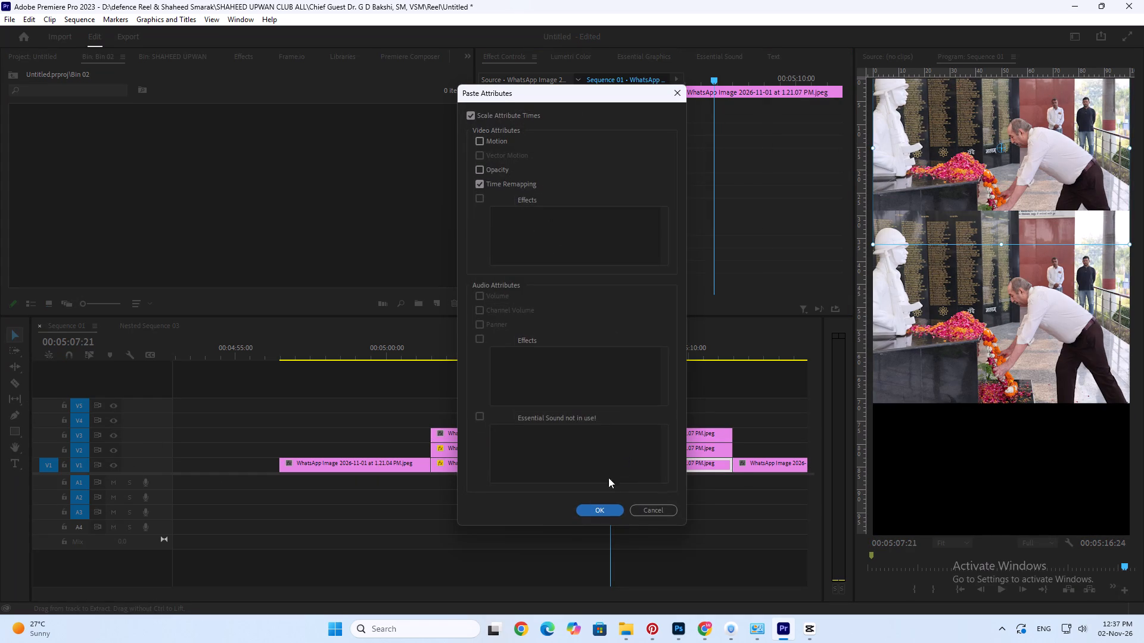
pyautogui.click(480, 143)
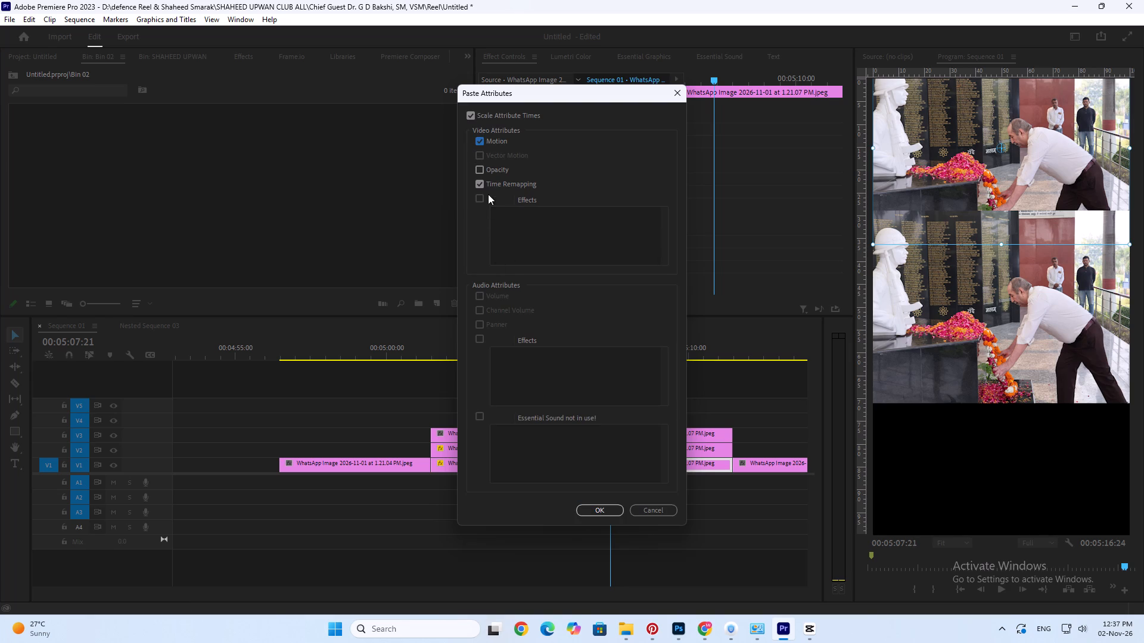
pyautogui.click(604, 511)
pyautogui.press('space')
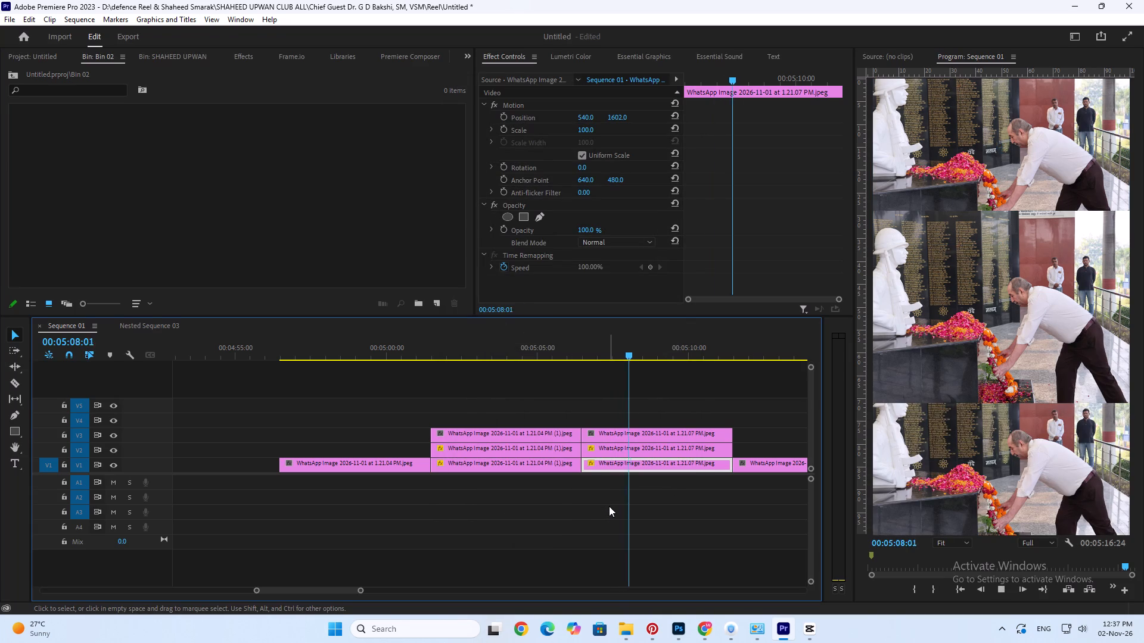
pyautogui.press('space')
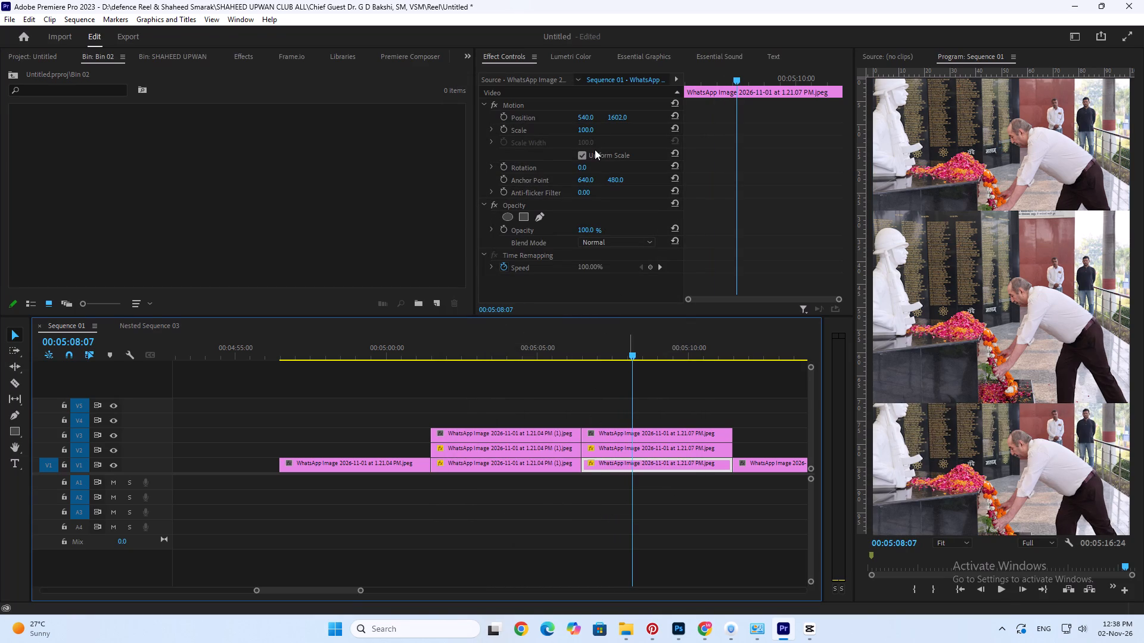
# Set the vertical position of the V1 1.21.07 PM photo to 1711.
pyautogui.moveTo(622, 117); pyautogui.dragTo(692, 102)
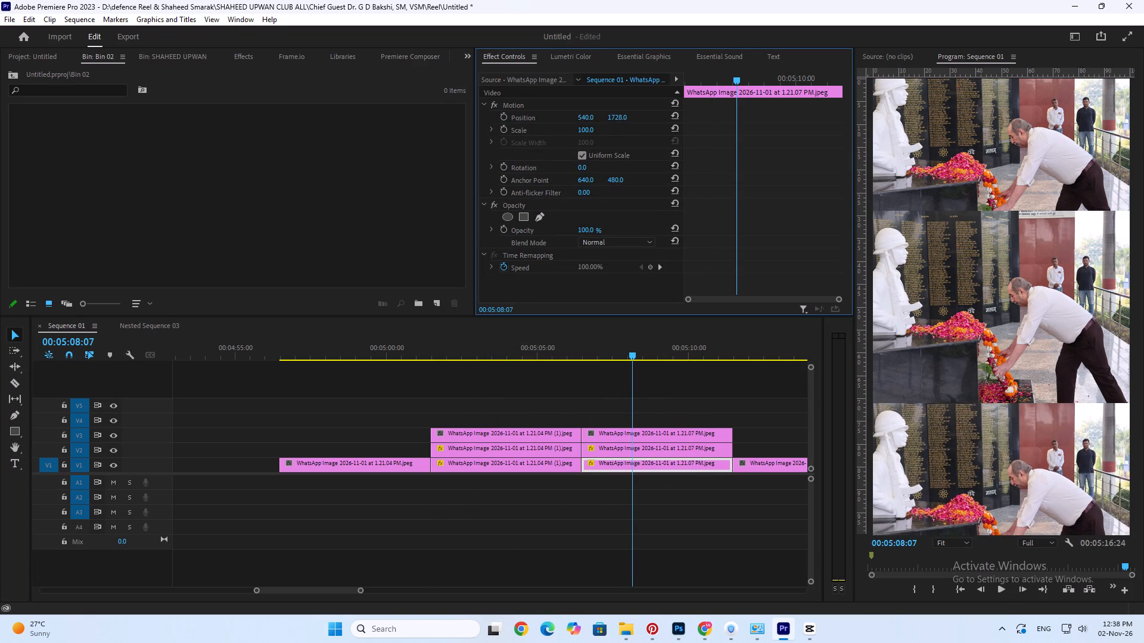
pyautogui.moveTo(692, 102); pyautogui.dragTo(675, 98)
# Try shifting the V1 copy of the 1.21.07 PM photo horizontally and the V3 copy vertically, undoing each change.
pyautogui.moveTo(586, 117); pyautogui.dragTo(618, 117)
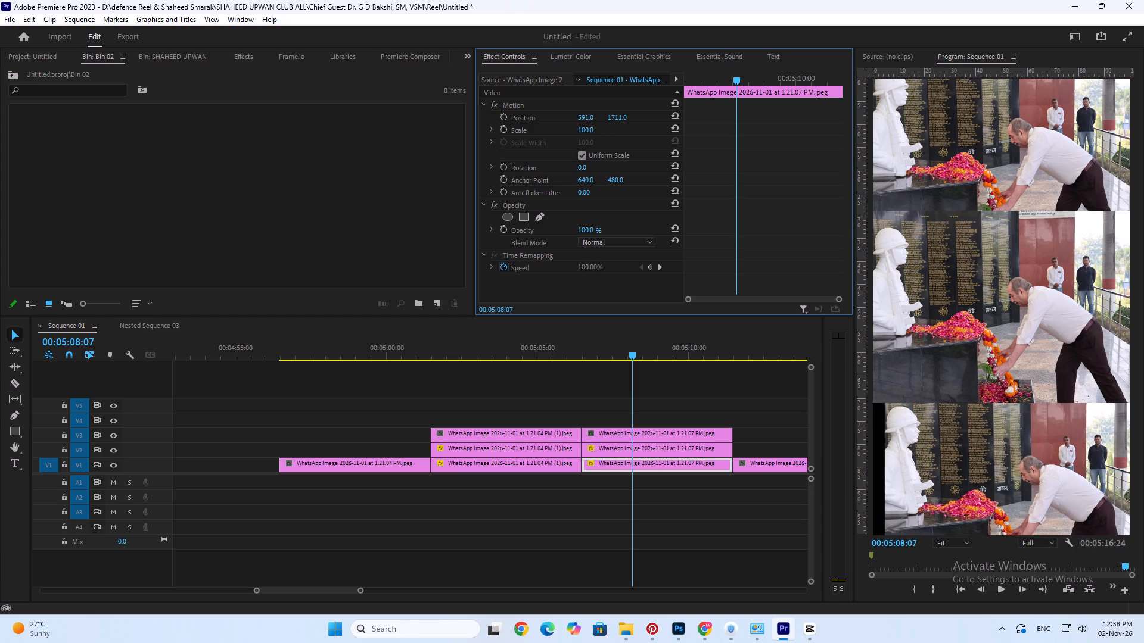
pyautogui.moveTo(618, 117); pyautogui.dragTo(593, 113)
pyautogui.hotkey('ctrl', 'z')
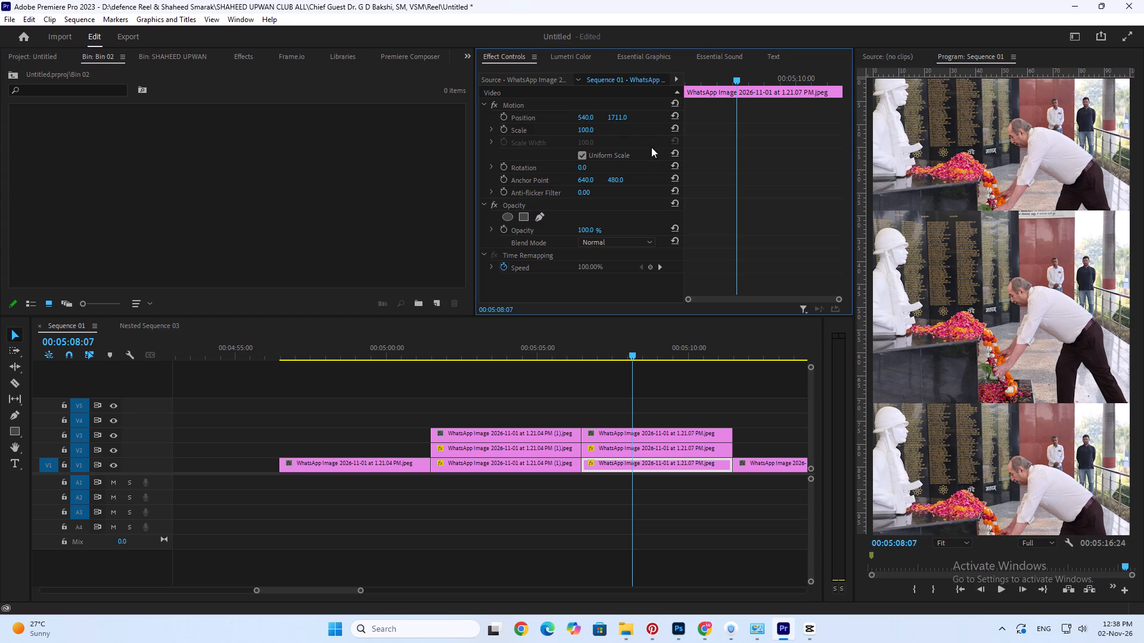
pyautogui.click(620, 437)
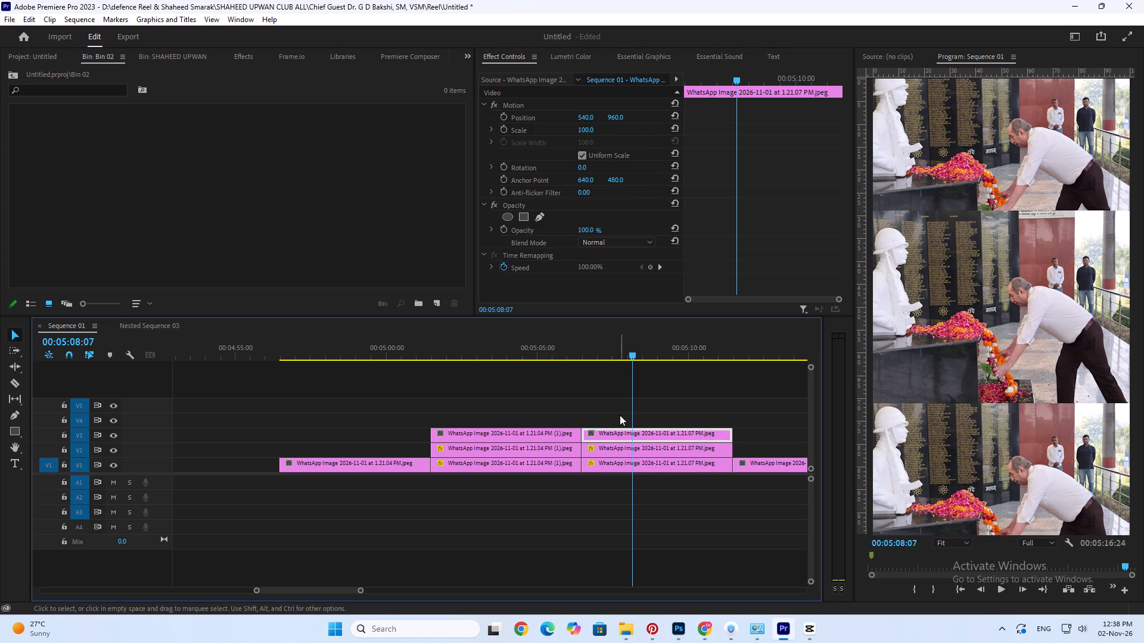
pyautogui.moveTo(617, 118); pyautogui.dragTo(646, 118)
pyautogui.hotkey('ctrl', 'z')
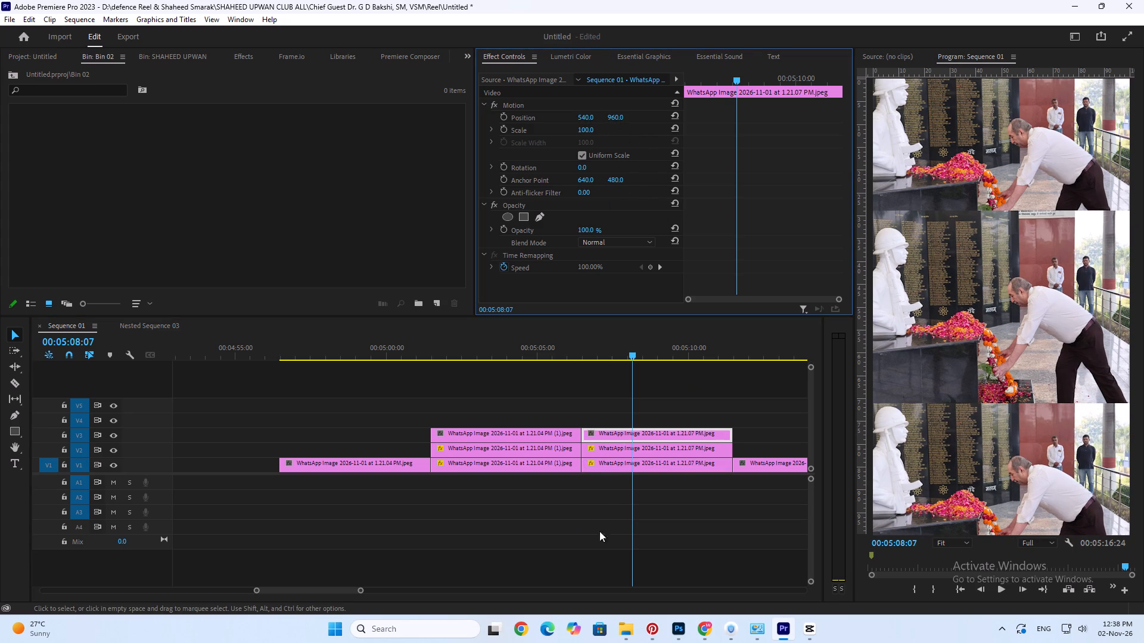
# Adjust the V2 copy of the 1.21.07 PM photo to a vertical position of about 320 and play back the transition into it.
pyautogui.click(621, 450)
pyautogui.moveTo(617, 116); pyautogui.dragTo(616, 130)
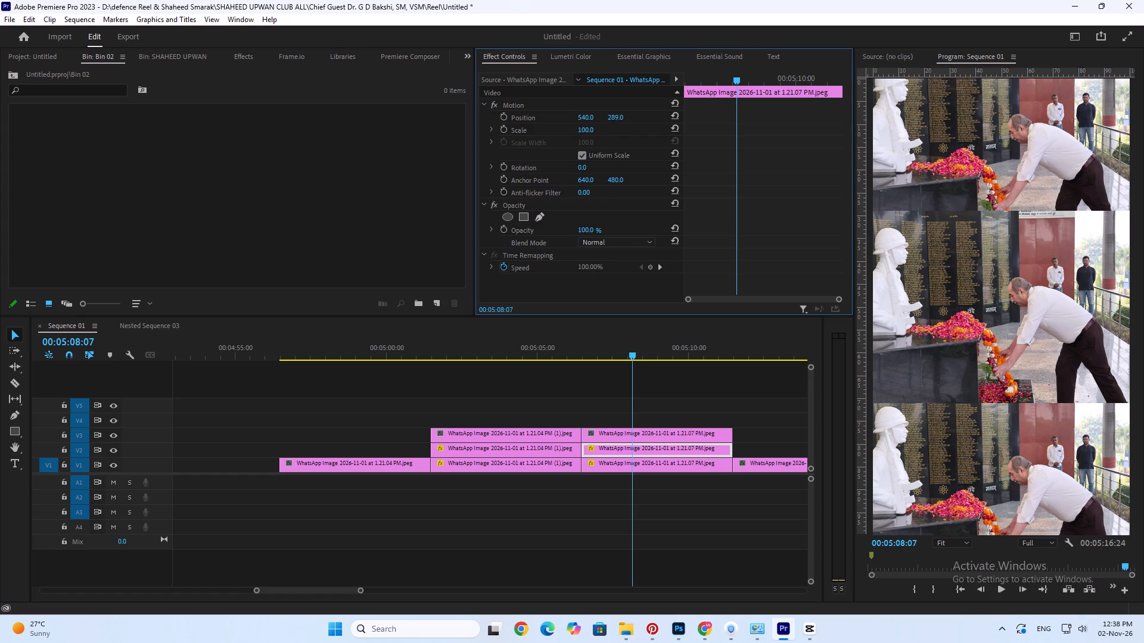
pyautogui.moveTo(616, 130); pyautogui.dragTo(647, 127)
pyautogui.moveTo(621, 114); pyautogui.dragTo(615, 118)
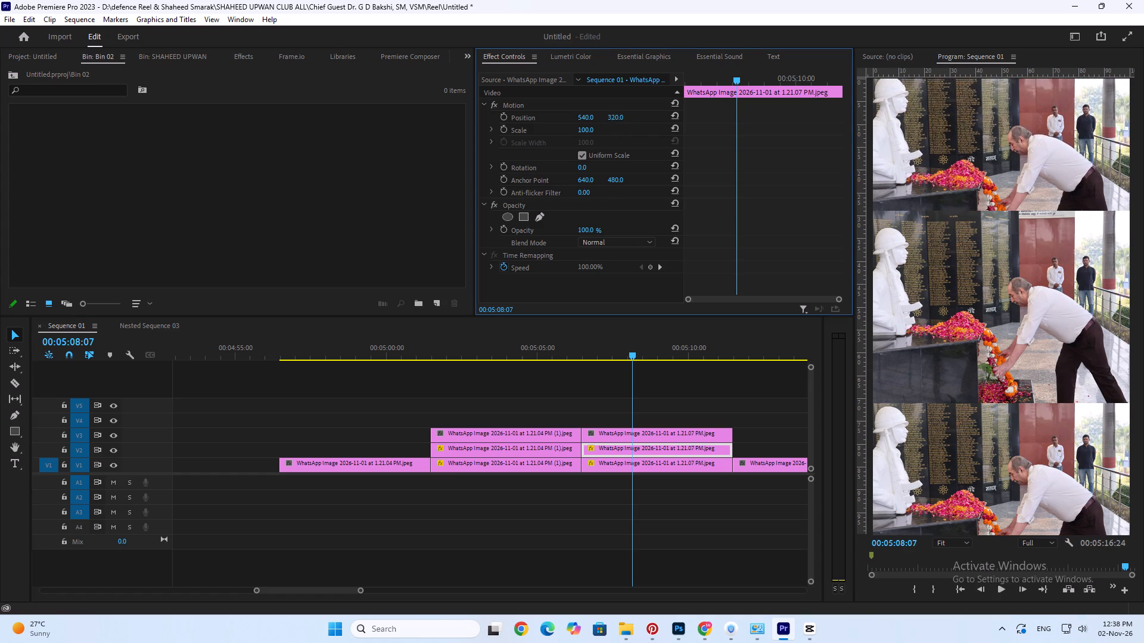
pyautogui.moveTo(615, 118); pyautogui.dragTo(614, 120)
pyautogui.moveTo(543, 346); pyautogui.dragTo(537, 348)
pyautogui.press('space')
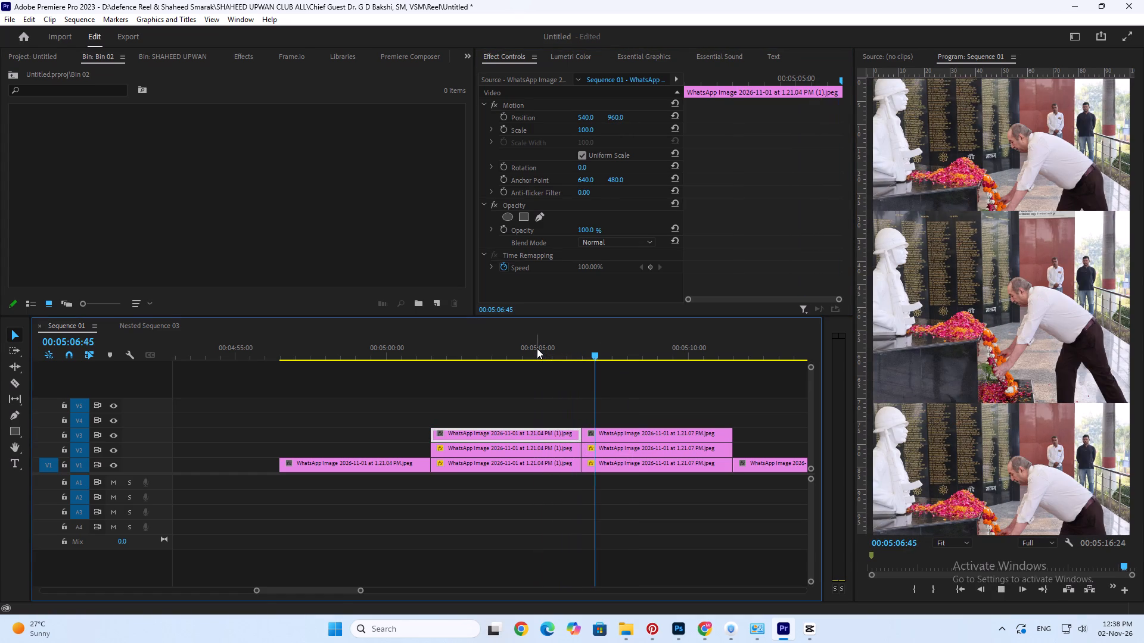
pyautogui.press('space')
# Move the three-track 1.21.07 PM stack behind the 1.21.08 PM photo and shift both back to close the gap.
pyautogui.click(292, 349)
pyautogui.press('space')
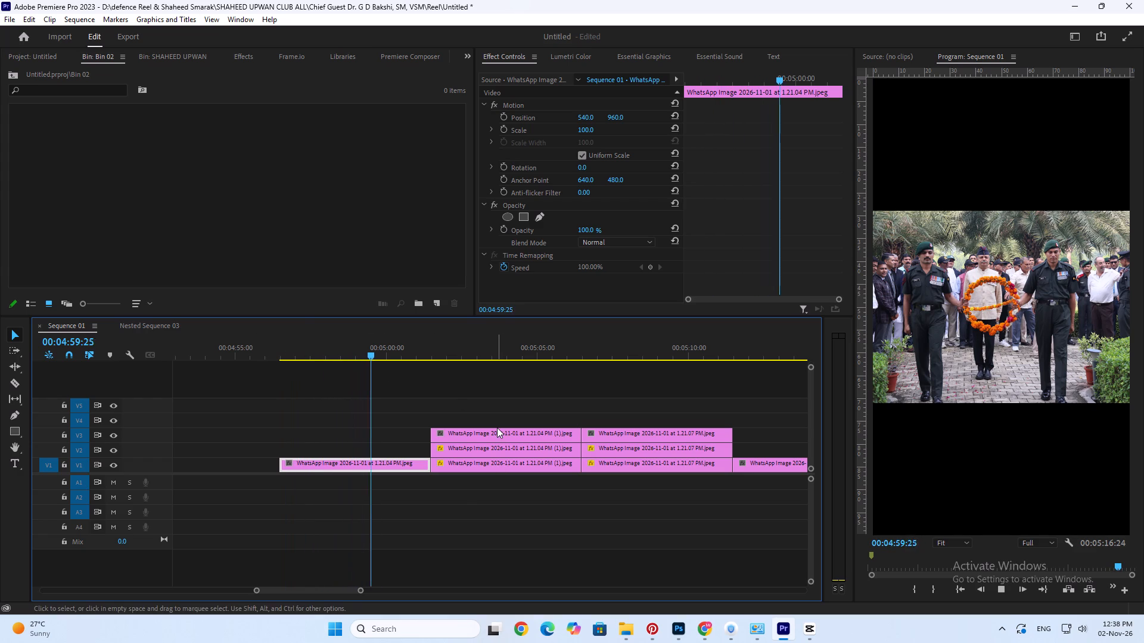
pyautogui.press('space')
pyautogui.scroll(-11, 592, 439)
pyautogui.keyDown('alt'); pyautogui.scroll(-3, 534, 457); pyautogui.keyUp('alt')
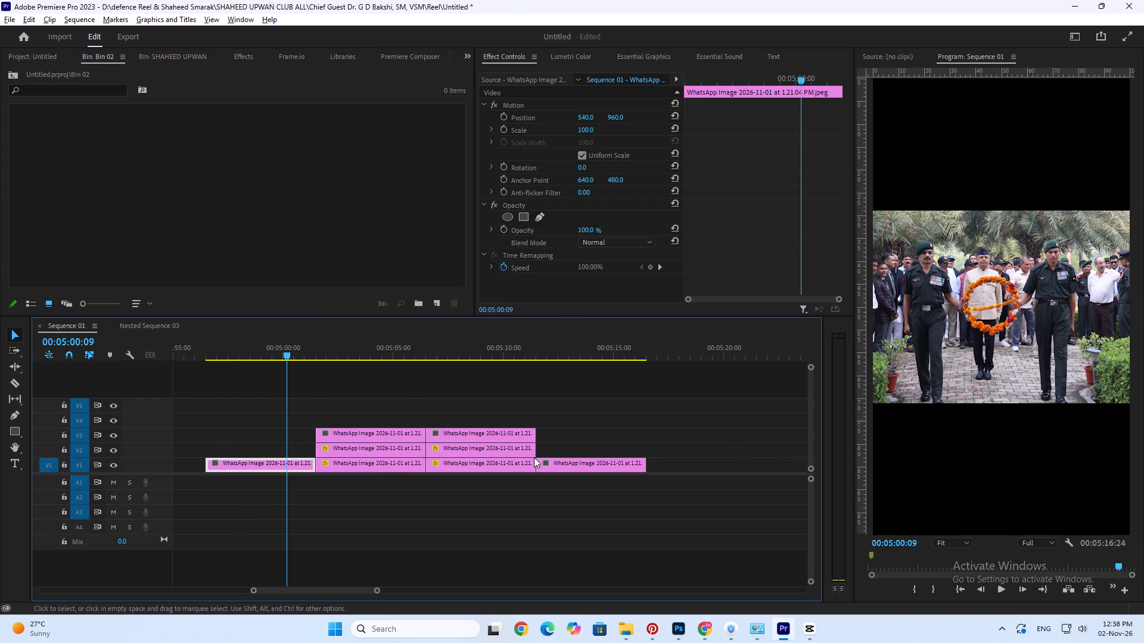
pyautogui.moveTo(515, 407); pyautogui.dragTo(492, 483)
pyautogui.moveTo(490, 467); pyautogui.dragTo(717, 456)
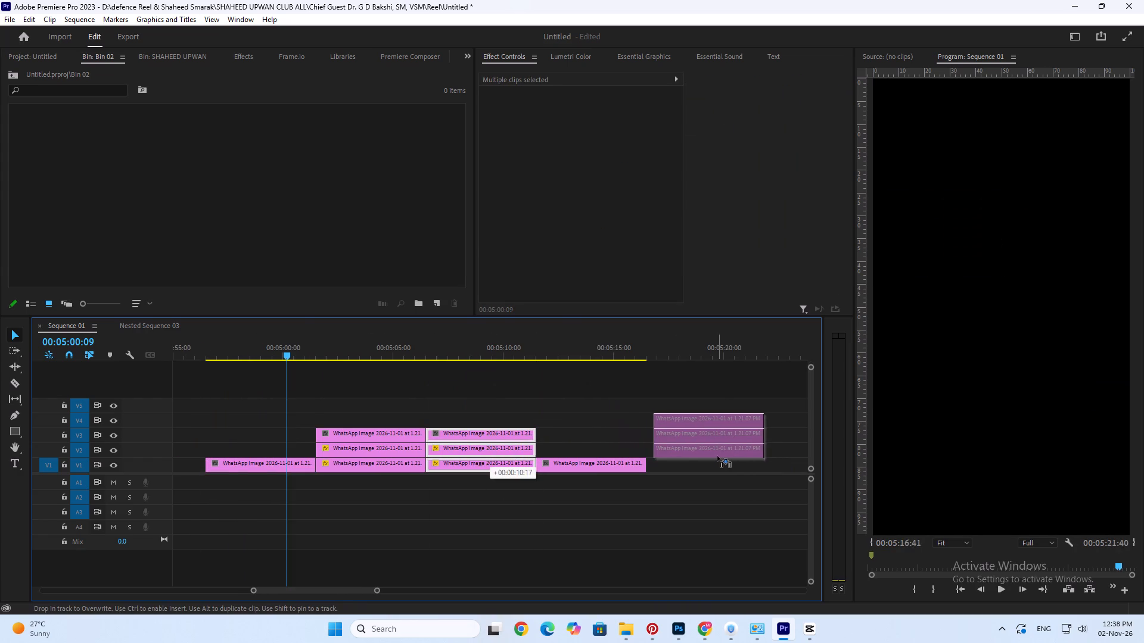
pyautogui.moveTo(717, 456); pyautogui.dragTo(713, 467)
pyautogui.moveTo(580, 417); pyautogui.dragTo(699, 460)
pyautogui.moveTo(618, 463); pyautogui.dragTo(555, 468)
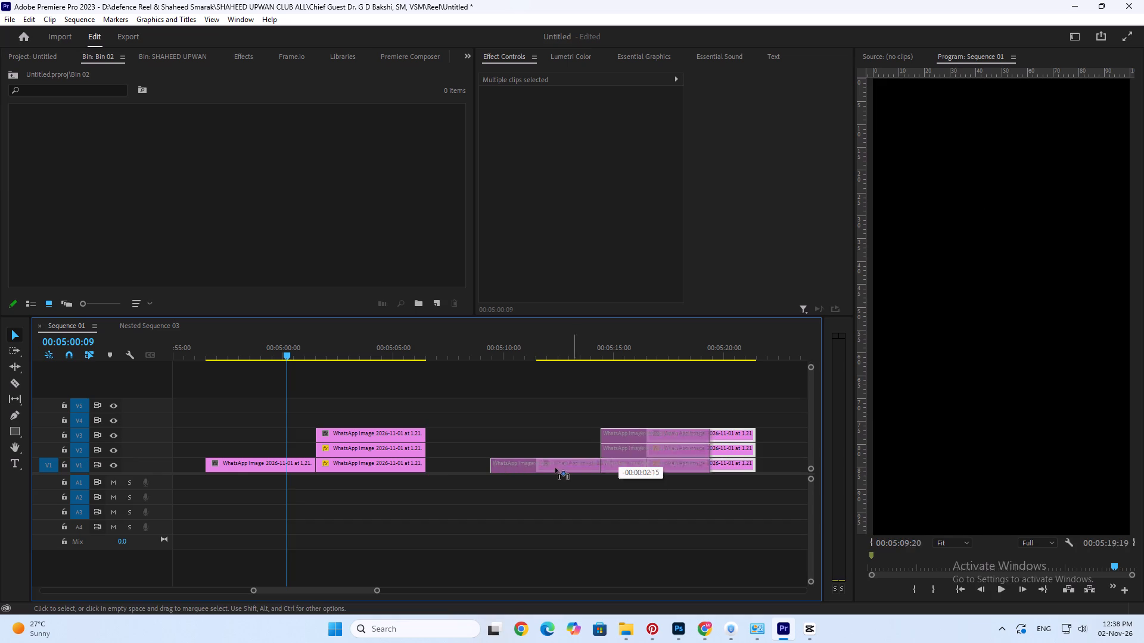
pyautogui.moveTo(555, 468); pyautogui.dragTo(512, 468)
# Play back the start of each photo segment to review the new photo order.
pyautogui.click(205, 357)
pyautogui.press('space')
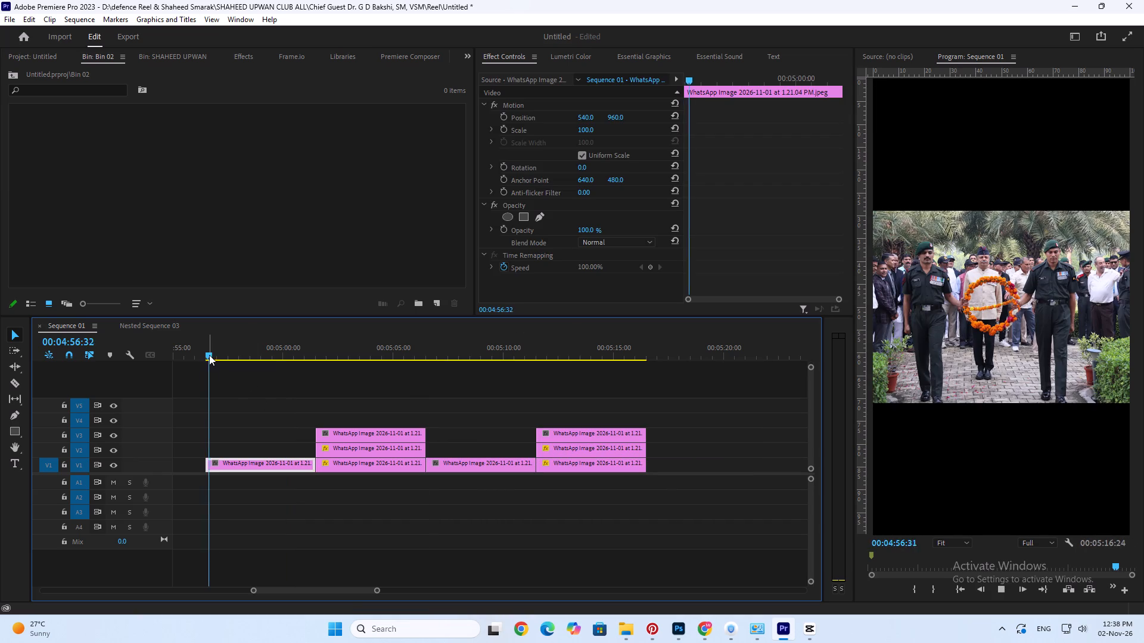
pyautogui.press('space')
pyautogui.press('Down')
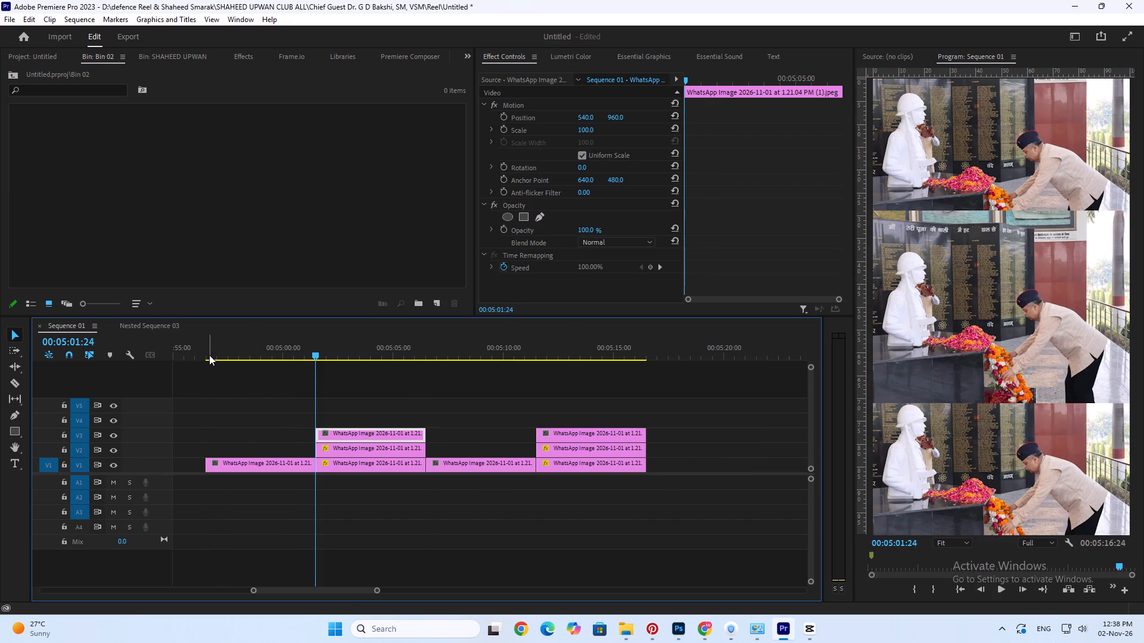
pyautogui.press('space')
pyautogui.press('Down')
pyautogui.press('space')
pyautogui.press('space')
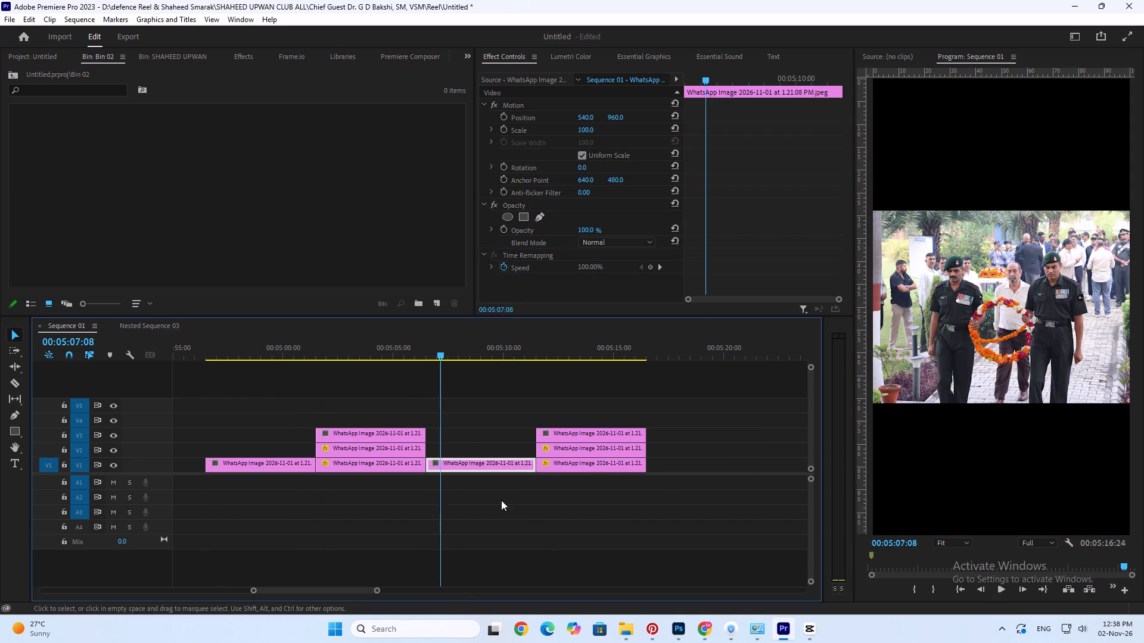
pyautogui.click(384, 346)
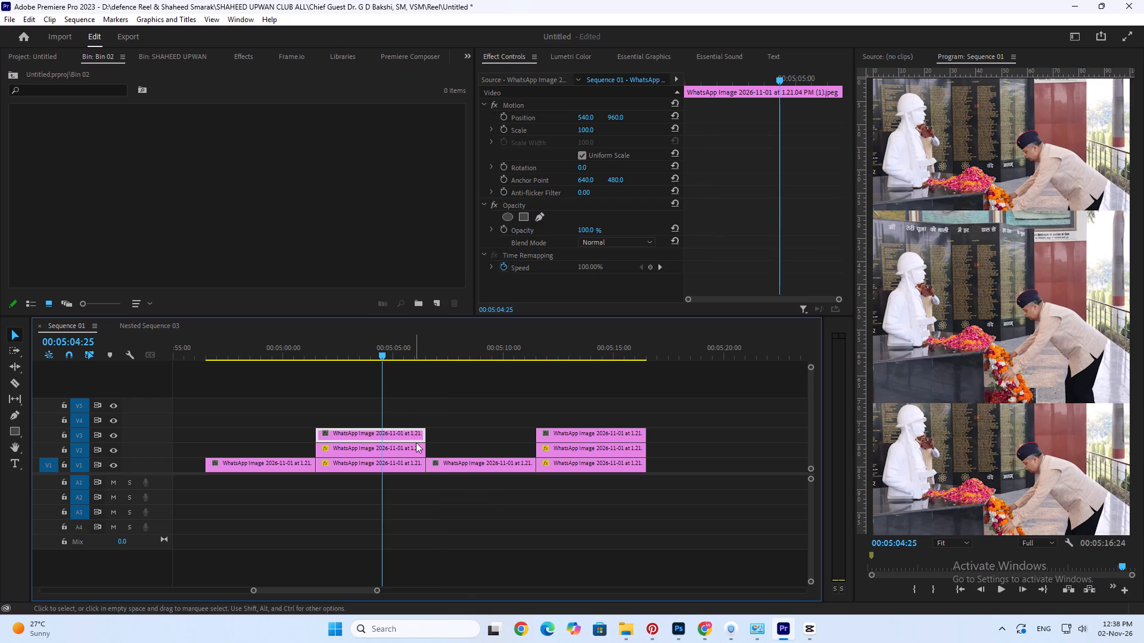
# Duplicate the 1.21.08 PM photo from V1 onto V2 and V3.
pyautogui.click(446, 463)
pyautogui.keyDown('alt'); pyautogui.moveTo(456, 462); pyautogui.dragTo(456, 448); pyautogui.keyUp('alt')
pyautogui.keyDown('alt'); pyautogui.click(461, 449); pyautogui.keyUp('alt')
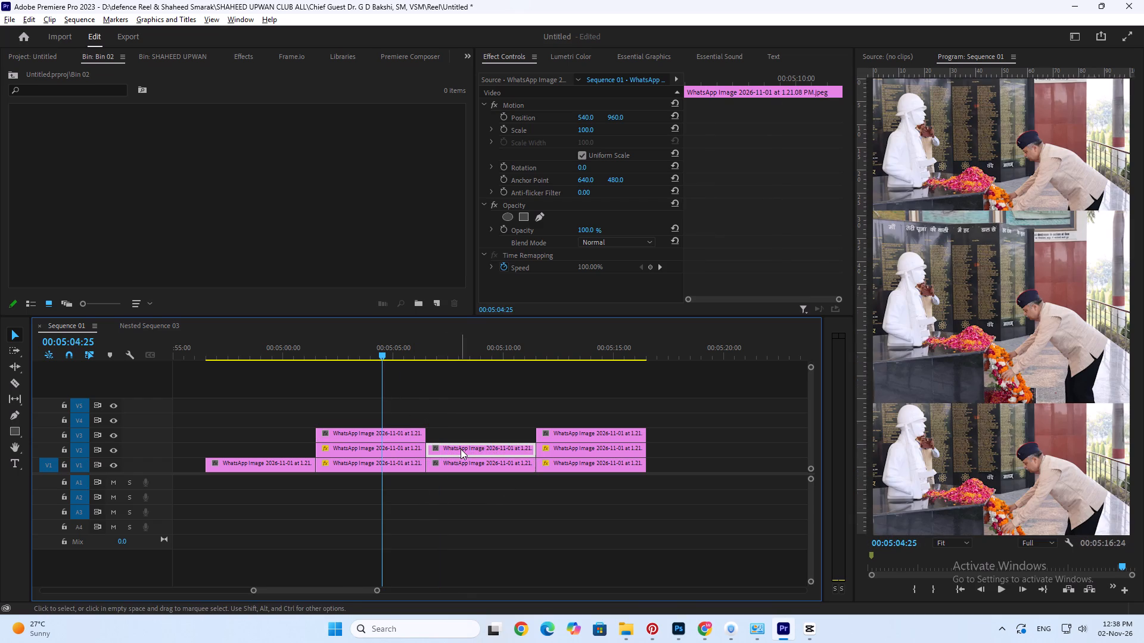
pyautogui.keyDown('alt'); pyautogui.click(464, 441); pyautogui.keyUp('alt')
pyautogui.keyDown('alt'); pyautogui.click(464, 447); pyautogui.keyUp('alt')
pyautogui.keyDown('alt'); pyautogui.moveTo(465, 446); pyautogui.dragTo(465, 441); pyautogui.keyUp('alt')
# Copy the V1 1.21.04 PM (1) clip and paste its attributes onto the V1 1.21.08 PM photo.
pyautogui.click(369, 358)
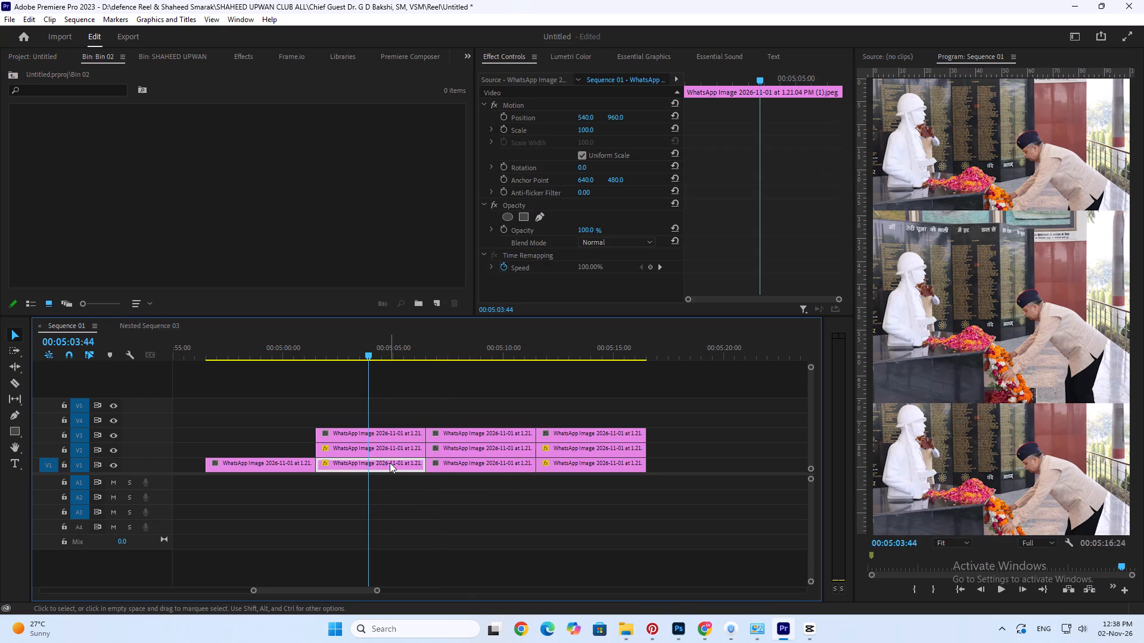
pyautogui.click(390, 463)
pyautogui.hotkey('ctrl', 'c')
pyautogui.hotkey('ctrl', 'c')
pyautogui.click(465, 466)
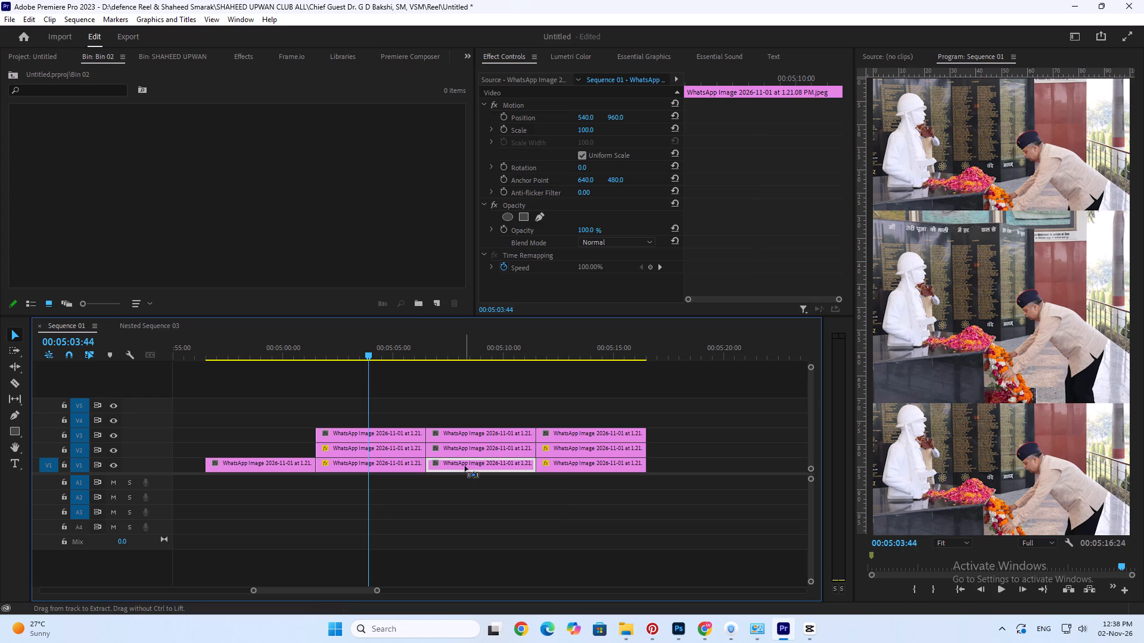
pyautogui.hotkey('ctrl', 'alt', 'v')
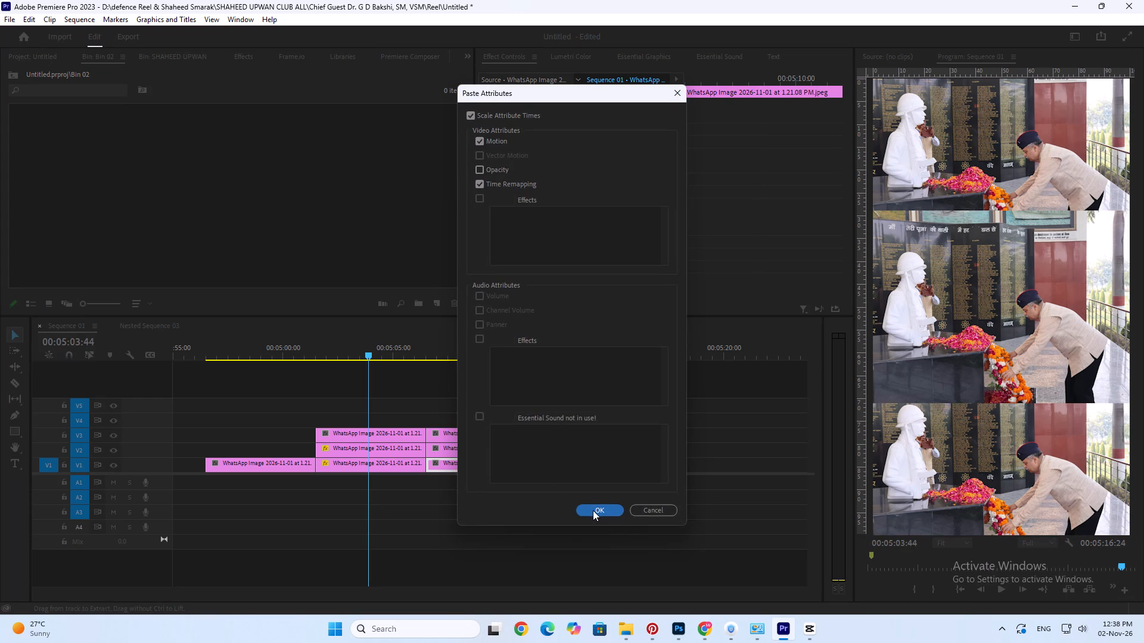
# Apply the pasted Motion and Time Remapping attributes to the V1 1.21.08 PM photo.
pyautogui.click(594, 510)
# Copy the V2 1.21.04 PM (1) clip and paste its Motion and Time Remapping attributes onto the V2 1.21.08 PM photo.
pyautogui.click(493, 450)
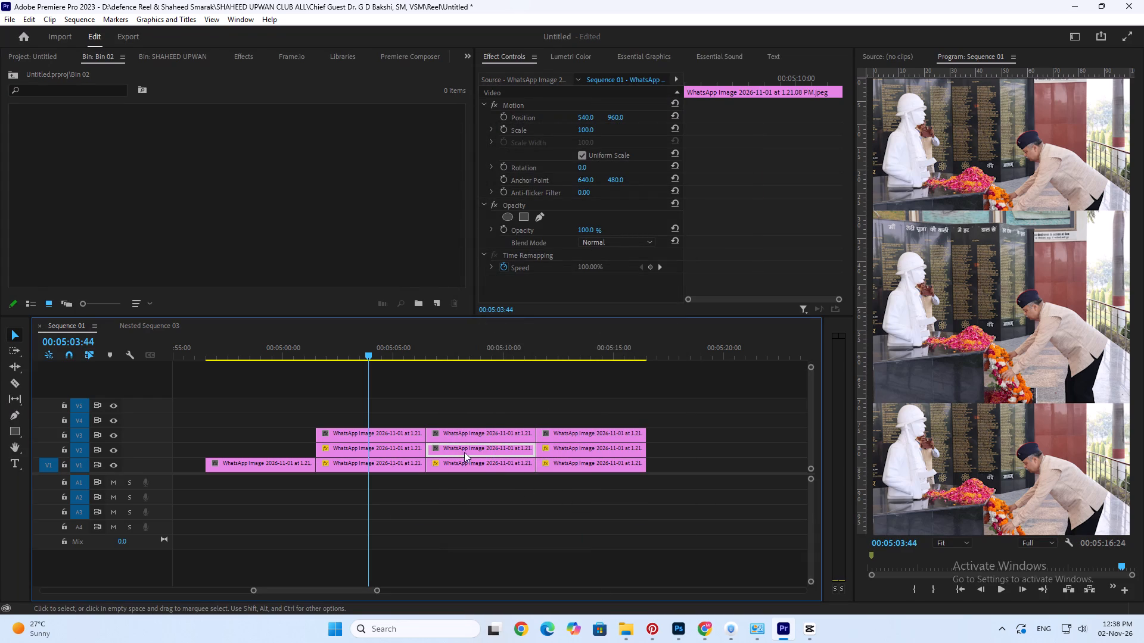
pyautogui.click(410, 449)
pyautogui.hotkey('ctrl', 'c')
pyautogui.hotkey('ctrl', 'c')
pyautogui.click(472, 452)
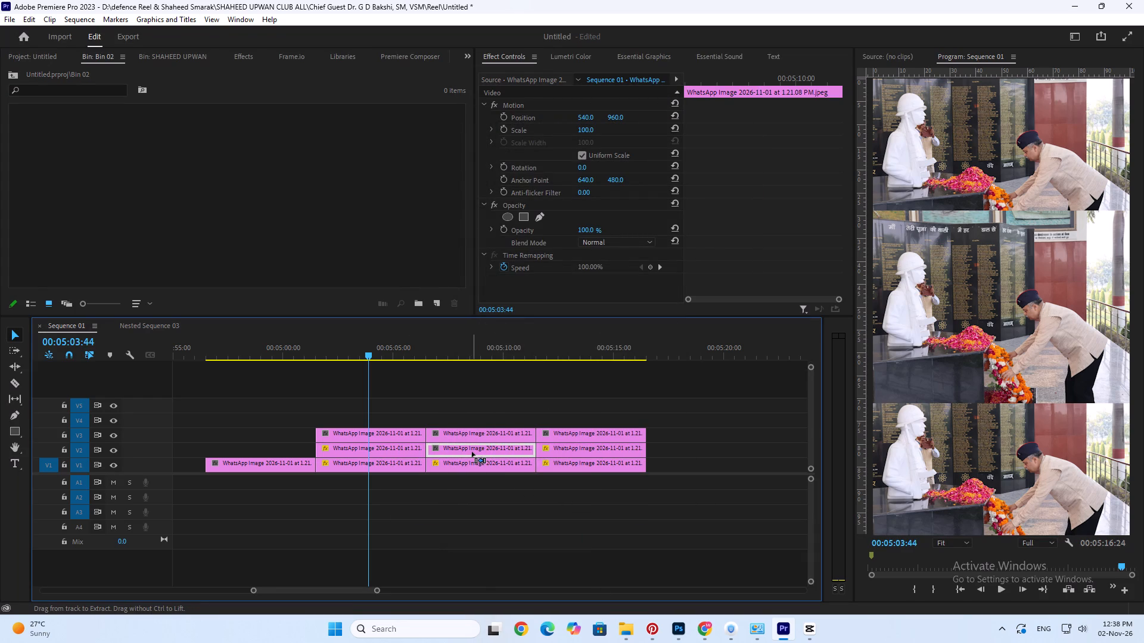
pyautogui.hotkey('ctrl', 'alt', 'v')
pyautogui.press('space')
# Copy the V3 1.21.04 PM (1) clip and paste its attributes onto the V3 1.21.08 PM photo.
pyautogui.click(474, 435)
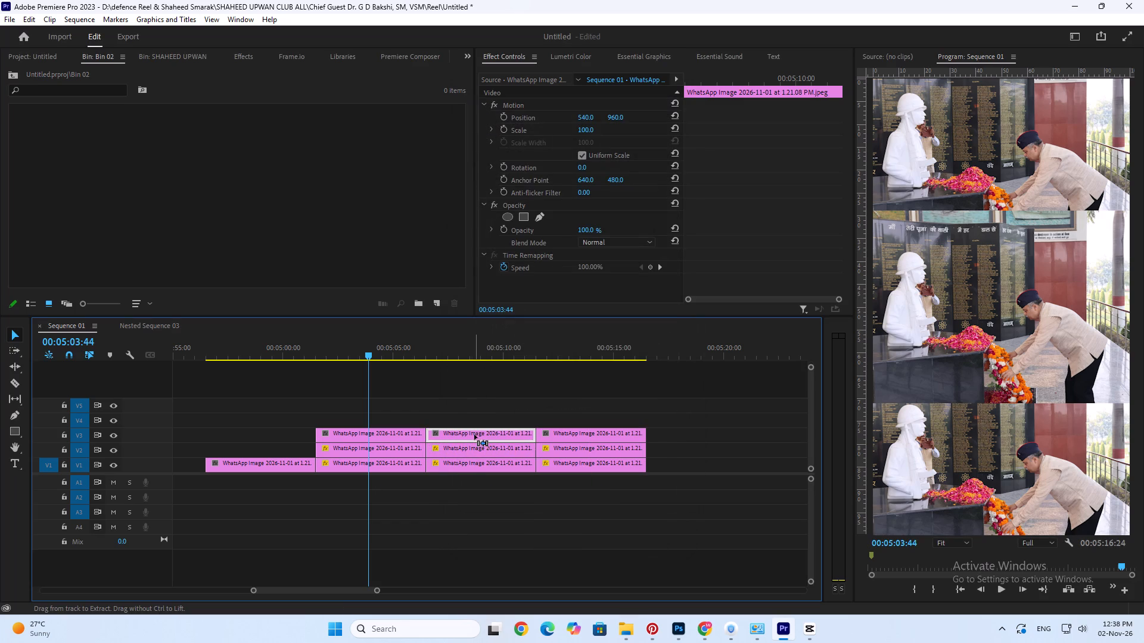
pyautogui.click(415, 441)
pyautogui.hotkey('ctrl', 'c')
pyautogui.hotkey('ctrl', 'c')
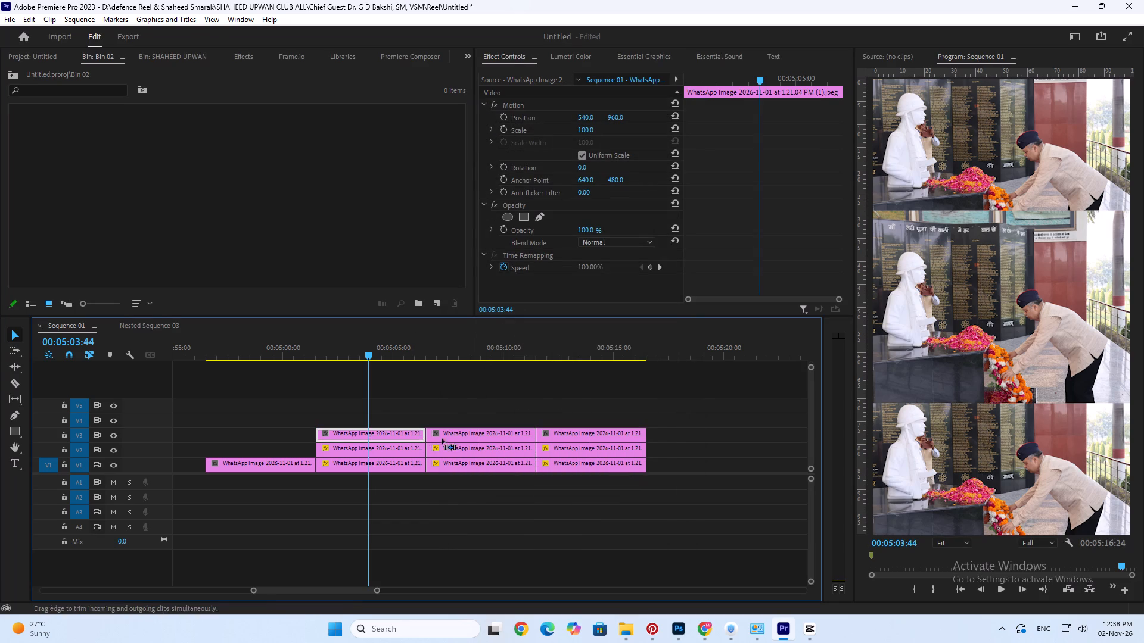
pyautogui.click(455, 441)
pyautogui.hotkey('ctrl', 'alt', 'v')
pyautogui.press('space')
# Play back the stacked photos from the 1.21.04 PM (1) segment into the 1.21.07 PM segment to check the layout.
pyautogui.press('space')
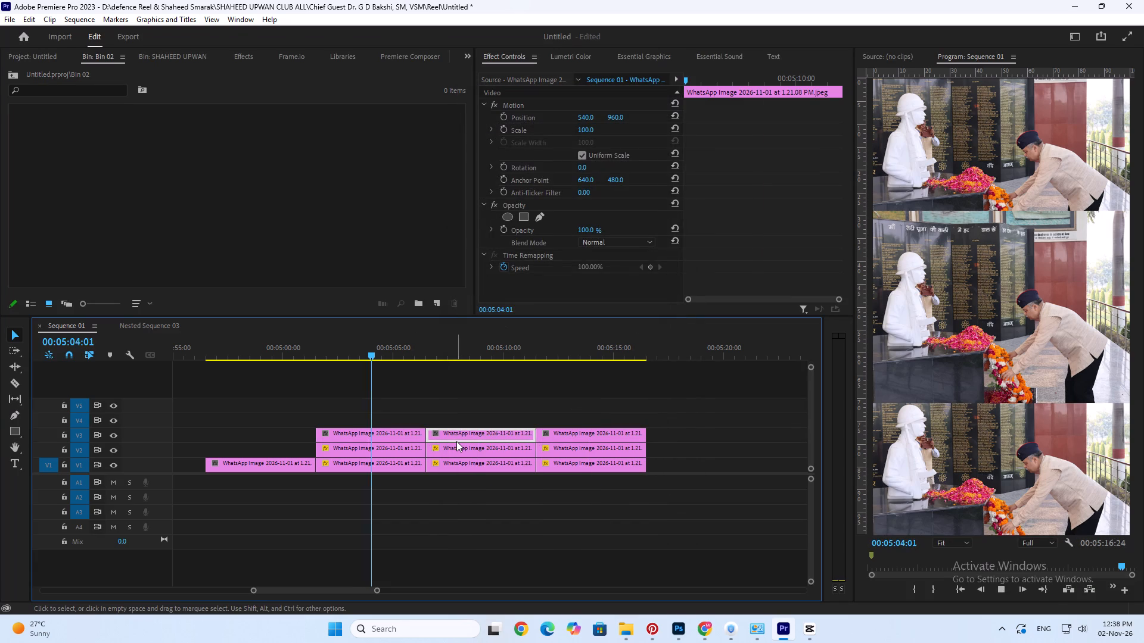
pyautogui.keyDown('alt'); pyautogui.scroll(3, 456, 441); pyautogui.keyUp('alt')
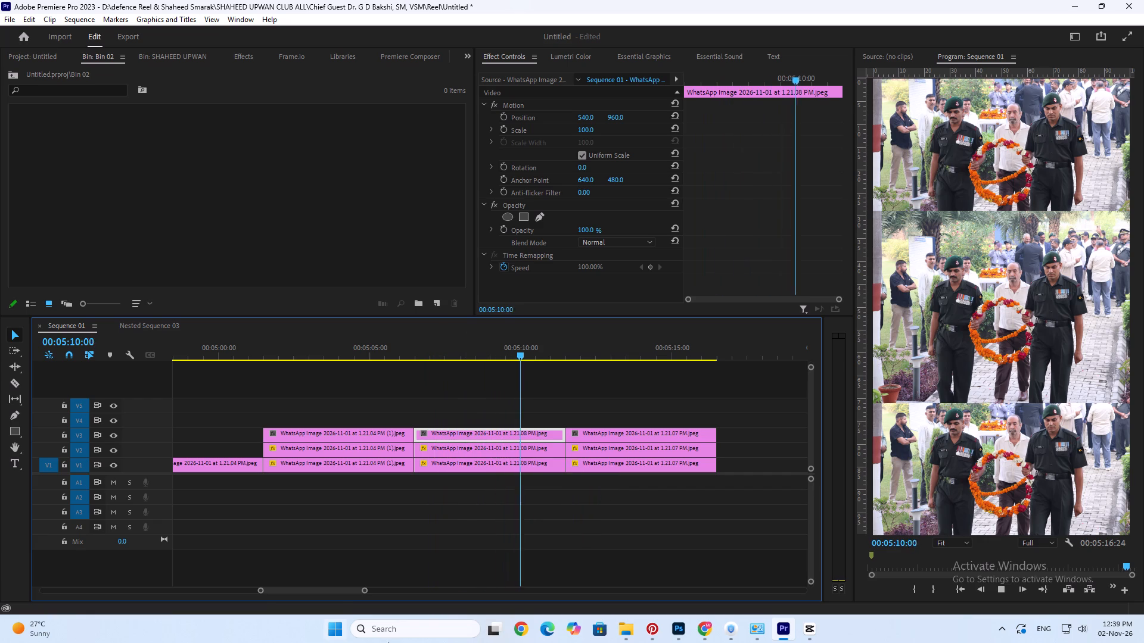
pyautogui.keyDown('alt'); pyautogui.scroll(-5, 529, 519); pyautogui.keyUp('alt')
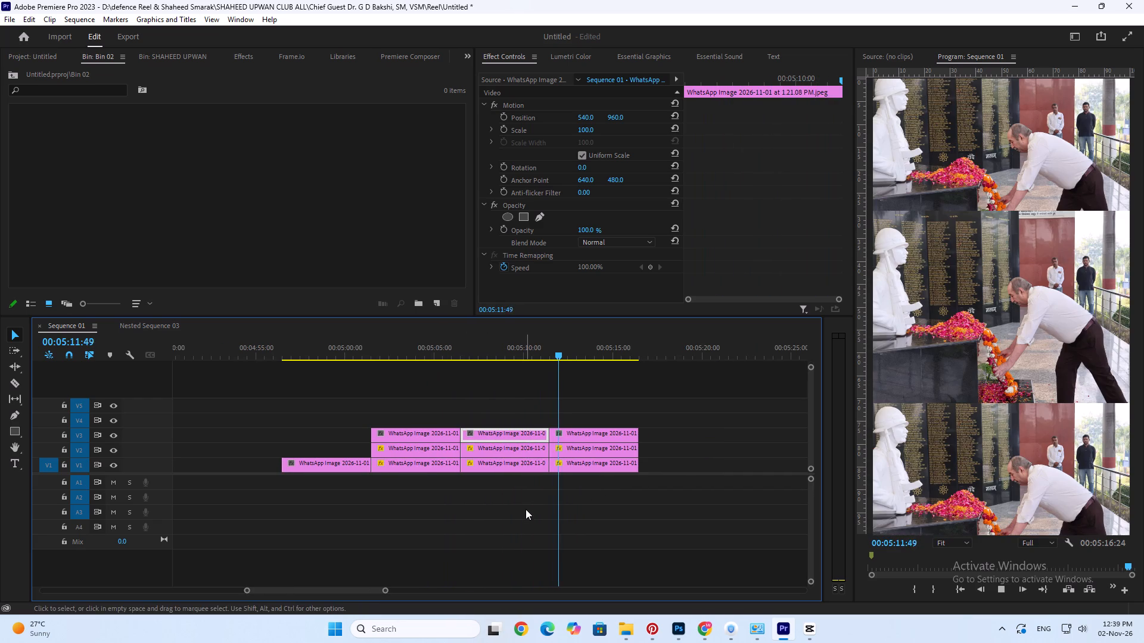
# Park the playhead on the first photo, 1.21.04 PM, and duplicate it from V1 onto V2 and V3.
pyautogui.moveTo(329, 351); pyautogui.dragTo(309, 358)
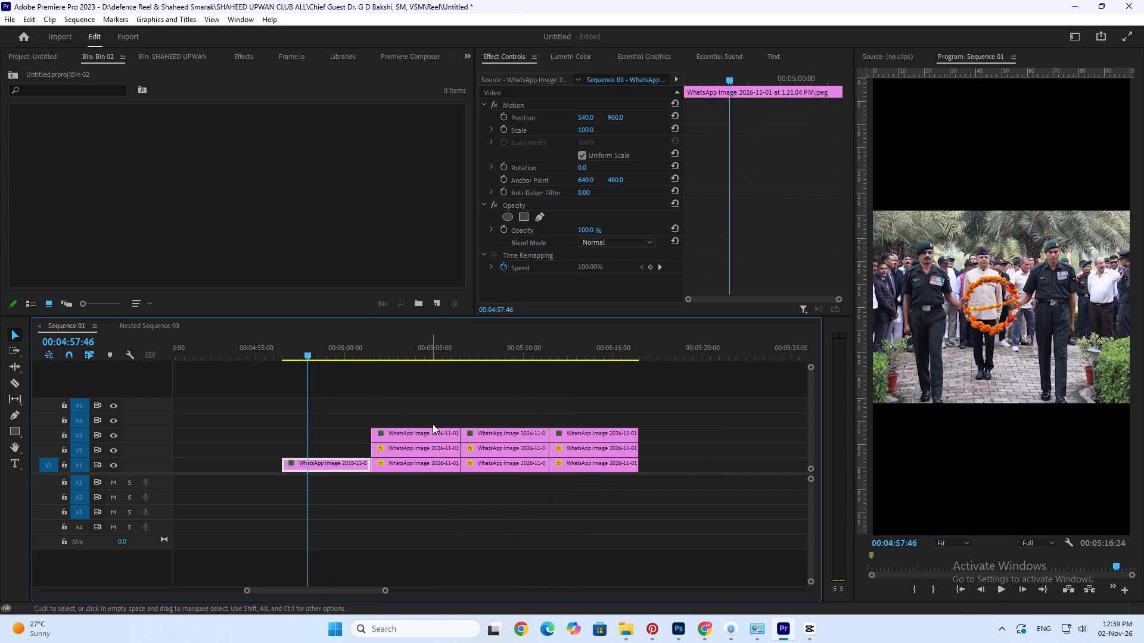
pyautogui.keyDown('alt'); pyautogui.moveTo(346, 463); pyautogui.dragTo(343, 451); pyautogui.keyUp('alt')
pyautogui.keyDown('alt'); pyautogui.moveTo(344, 452); pyautogui.dragTo(344, 438); pyautogui.keyUp('alt')
# Copy the V3 1.21.04 PM (1) clip and paste its attributes onto the V3 1.21.04 PM photo.
pyautogui.click(399, 432)
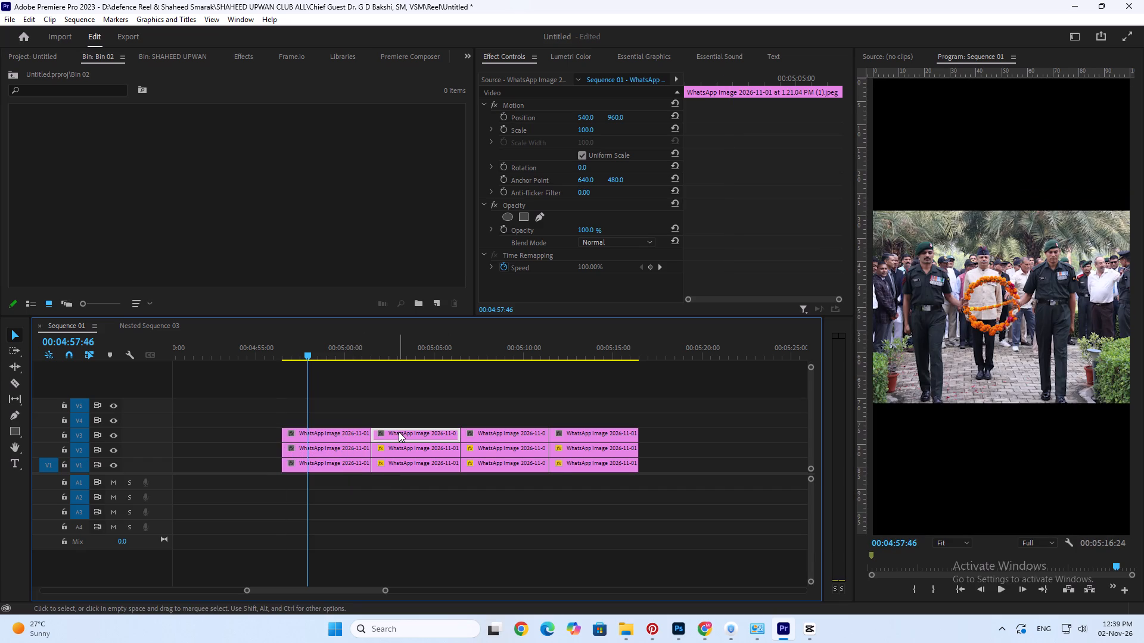
pyautogui.hotkey('ctrl', 'c')
pyautogui.hotkey('ctrl', 'c')
pyautogui.keyDown('ctrl'); pyautogui.click(328, 433); pyautogui.keyUp('ctrl')
pyautogui.hotkey('ctrl', 'alt', 'v')
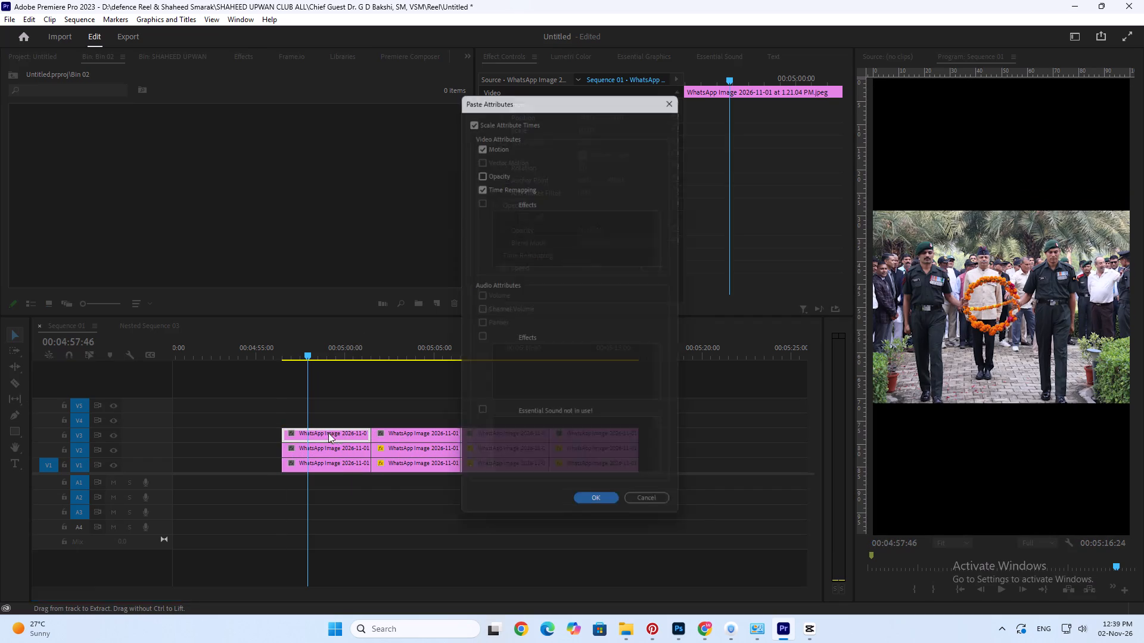
# Apply the copied Motion and Time Remapping attributes to the V3 copy of the opening 1.21.04 PM photo.
pyautogui.press('space')
# Paste the V2 1.21.04 PM (1) clip's Motion attributes, position 540, 292, onto the V2 copy of the opening 1.21.04 PM photo.
pyautogui.click(401, 455)
pyautogui.hotkey('ctrl', 'c')
pyautogui.hotkey('ctrl', 'c')
pyautogui.click(346, 452)
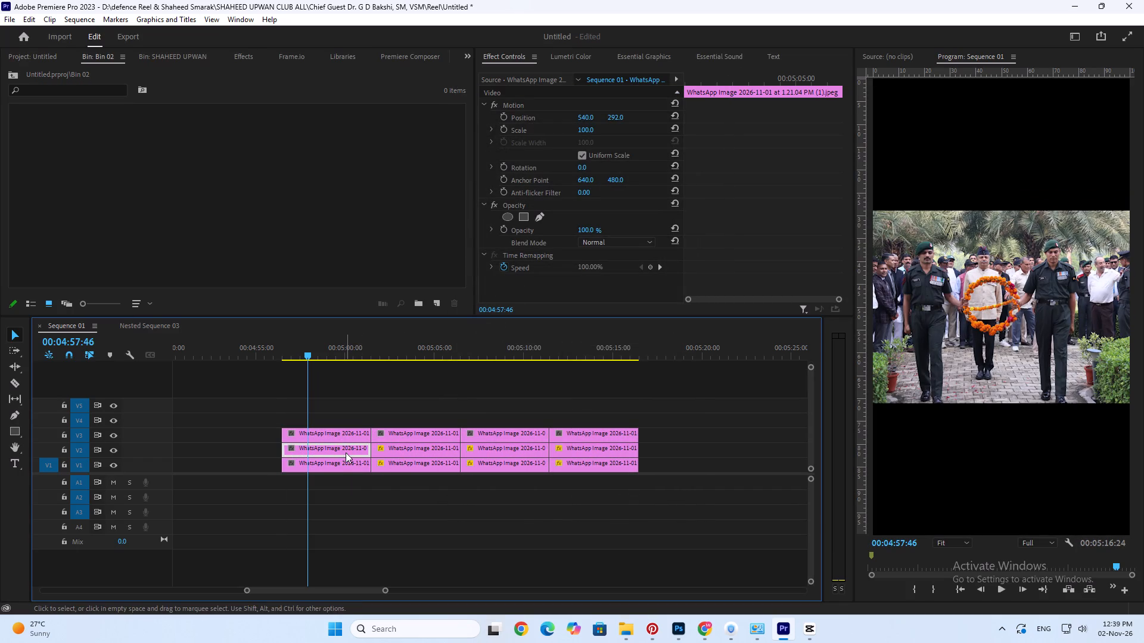
pyautogui.hotkey('ctrl', 'alt', 'v')
pyautogui.press('space')
# Paste the V1 1.21.04 PM (1) clip's Motion attributes, position 540, 1602, onto the V1 copy of the opening 1.21.04 PM photo.
pyautogui.click(399, 459)
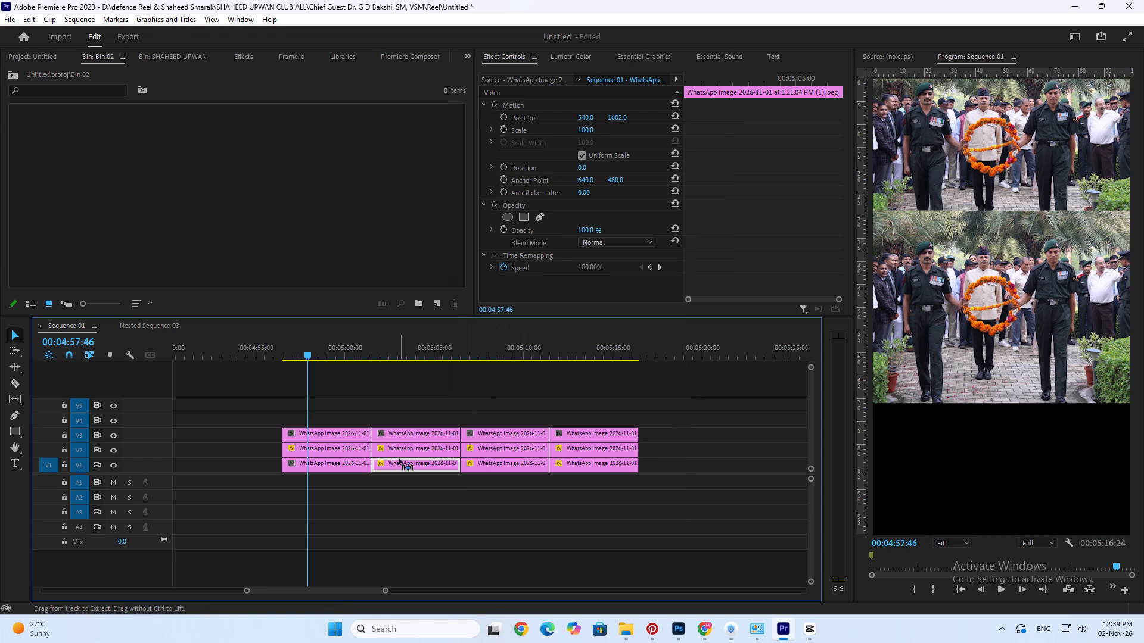
pyautogui.hotkey('ctrl', 'c')
pyautogui.hotkey('ctrl', 'c')
pyautogui.click(335, 462)
pyautogui.hotkey('ctrl', 'alt', 'v')
pyautogui.press('space')
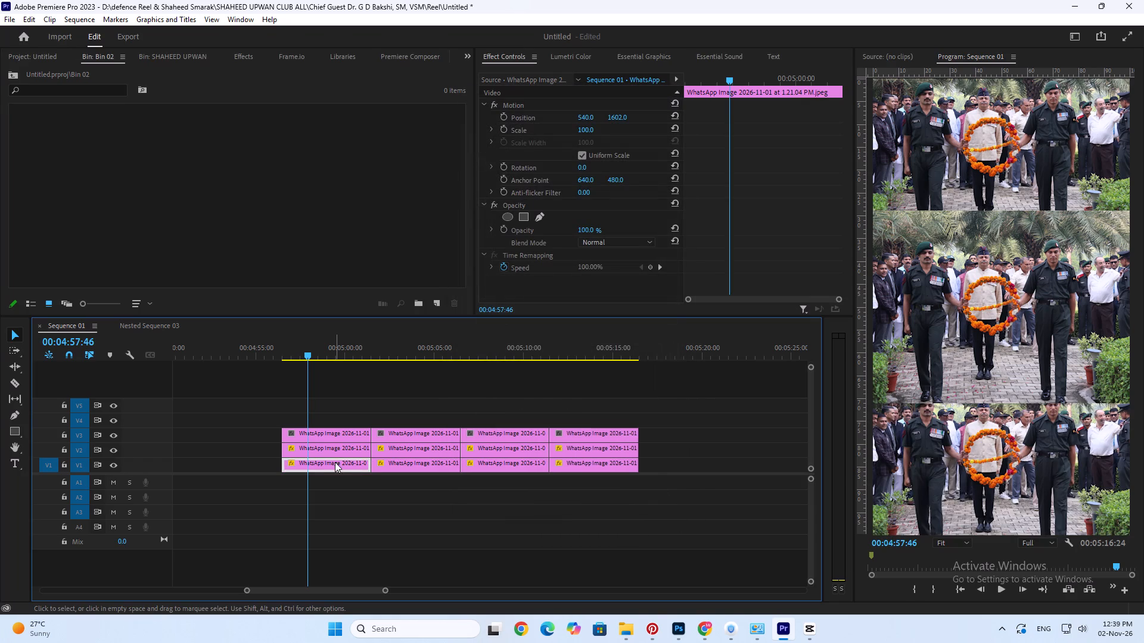
# Play and scrub through Sequence 01 to review the triple-stacked framing of all four ceremony photos.
pyautogui.click(303, 386)
pyautogui.moveTo(271, 355); pyautogui.dragTo(279, 351)
pyautogui.press('space')
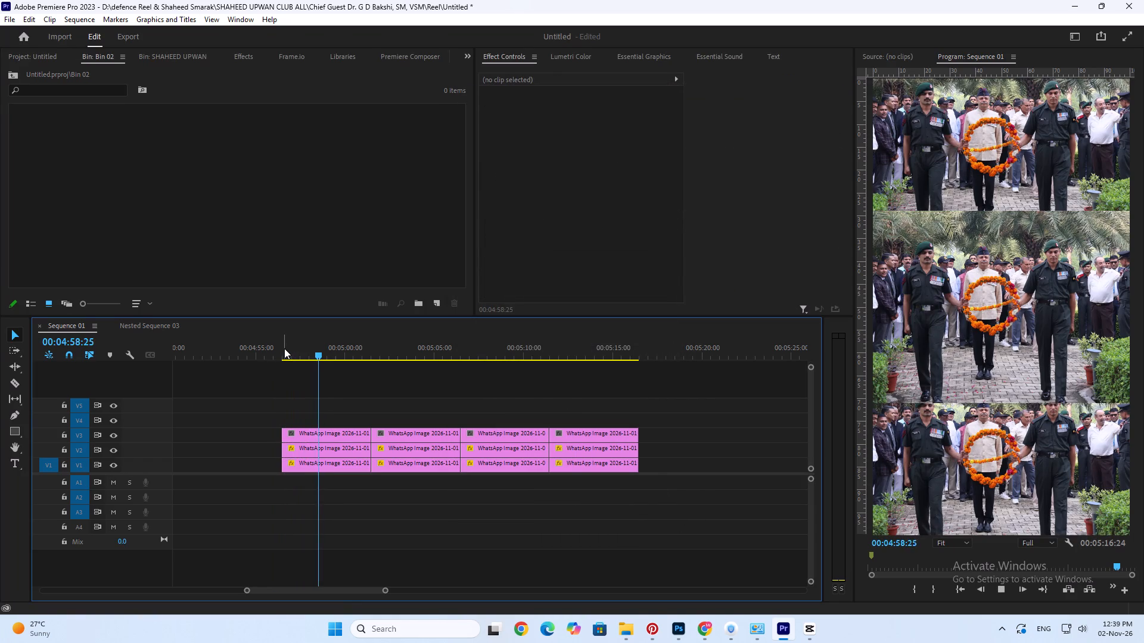
pyautogui.press('space')
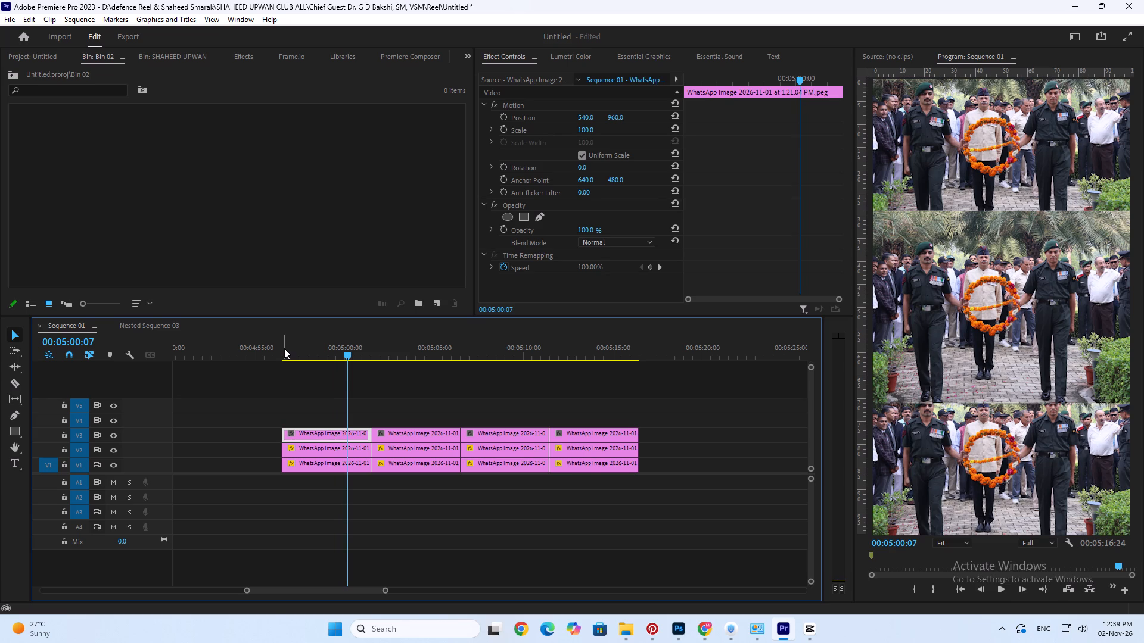
pyautogui.press('space')
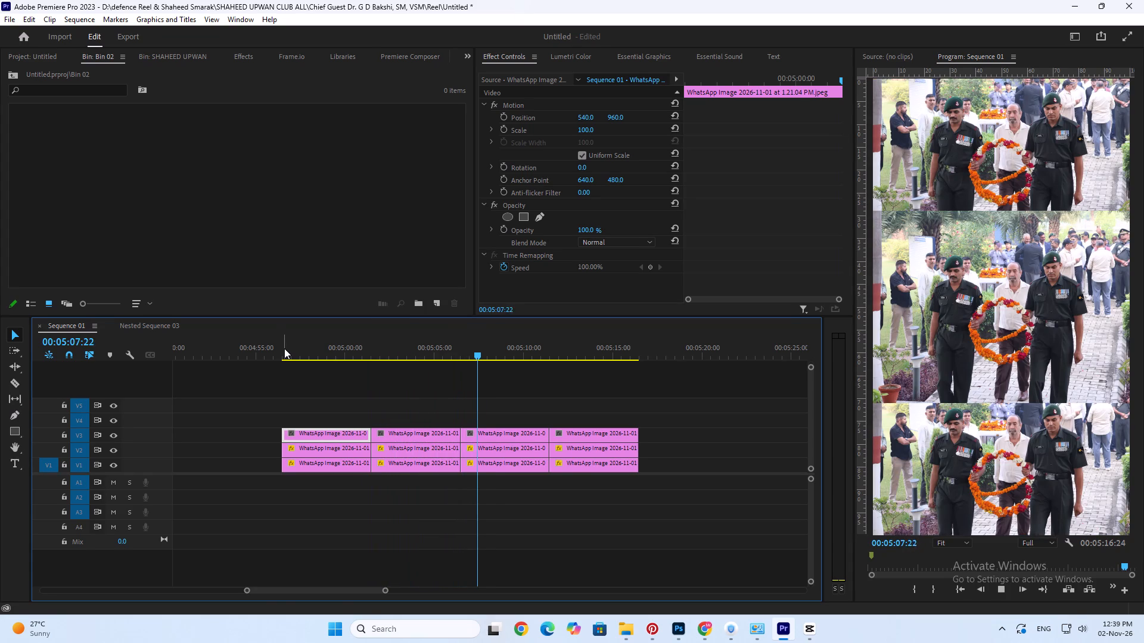
pyautogui.moveTo(524, 348); pyautogui.dragTo(592, 332)
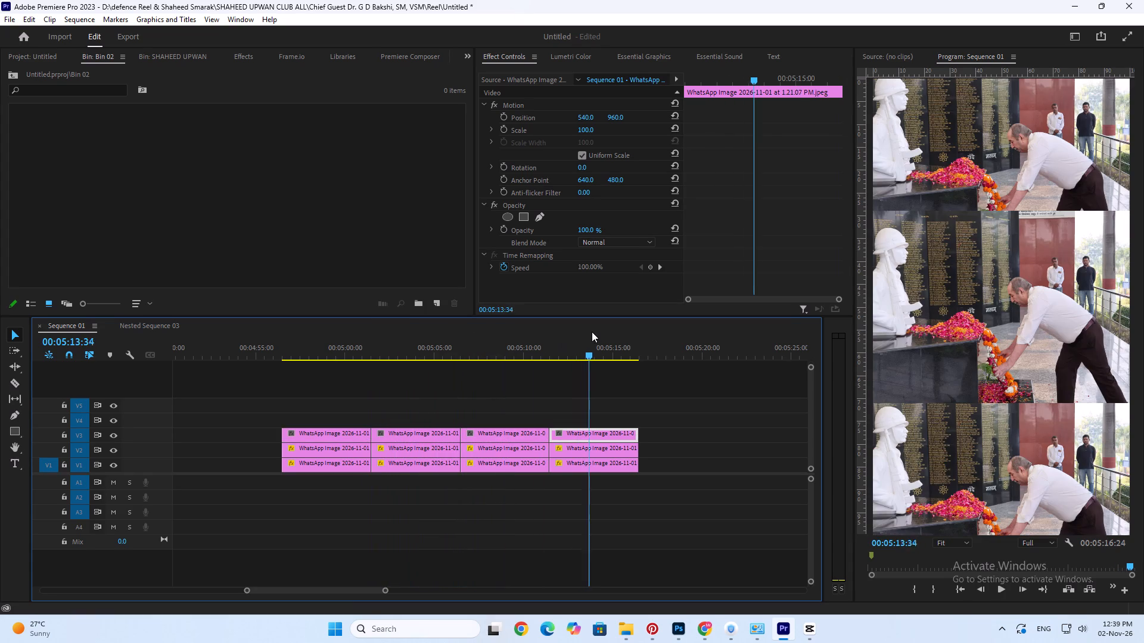
pyautogui.moveTo(592, 332); pyautogui.dragTo(443, 376)
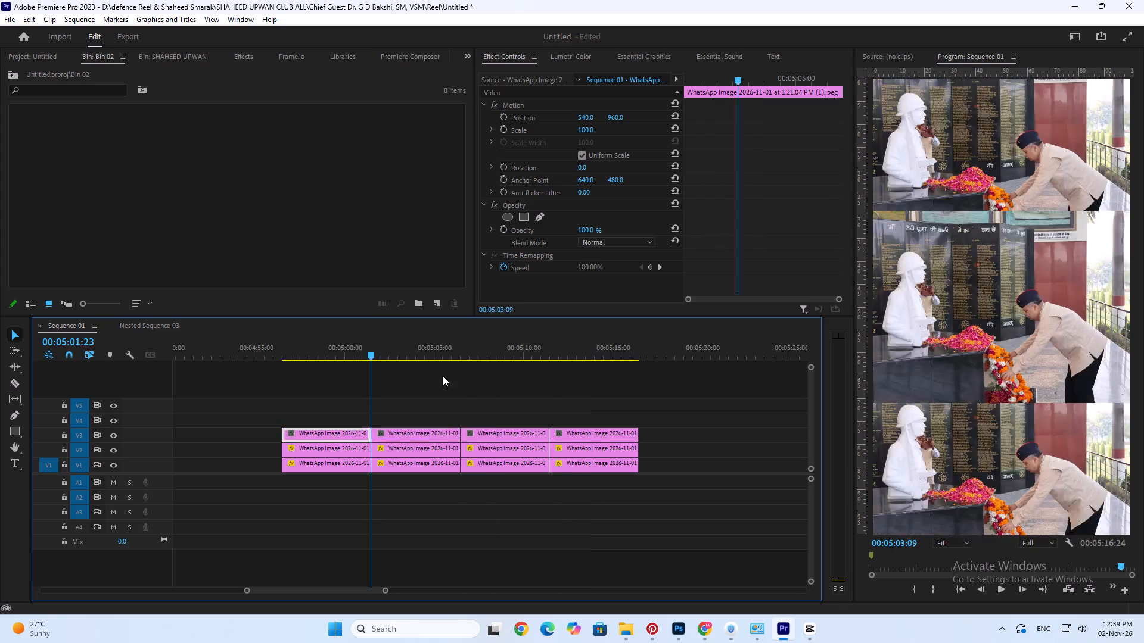
pyautogui.moveTo(443, 376); pyautogui.dragTo(623, 358)
pyautogui.scroll(-5, 623, 358)
pyautogui.click(231, 338)
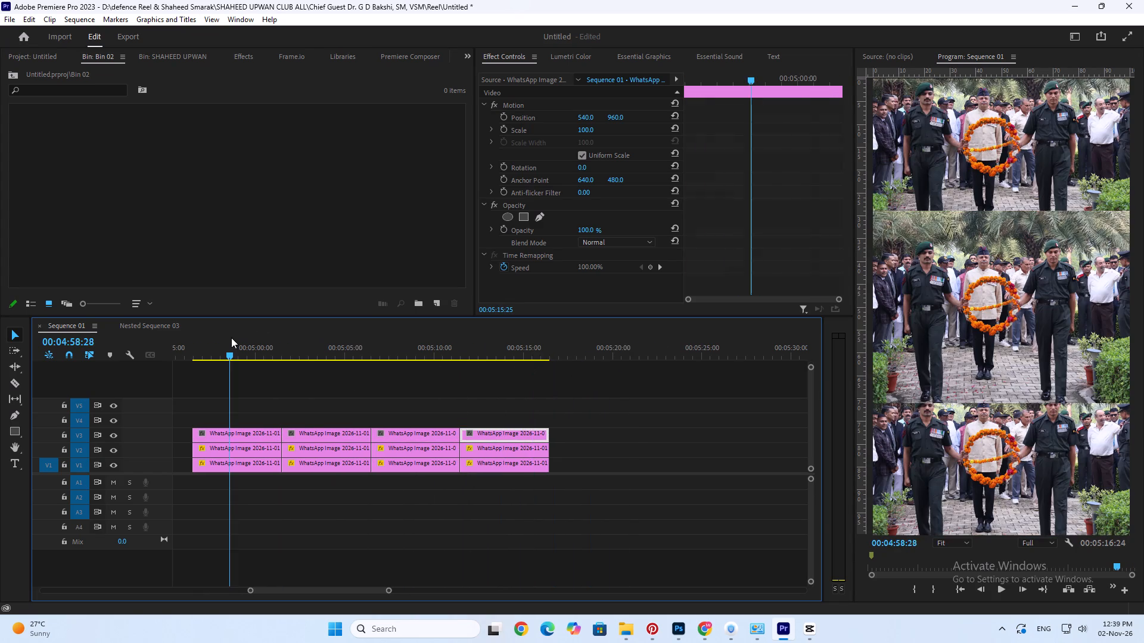
pyautogui.press('space')
pyautogui.moveTo(272, 340); pyautogui.dragTo(342, 337)
pyautogui.moveTo(348, 337); pyautogui.dragTo(477, 334)
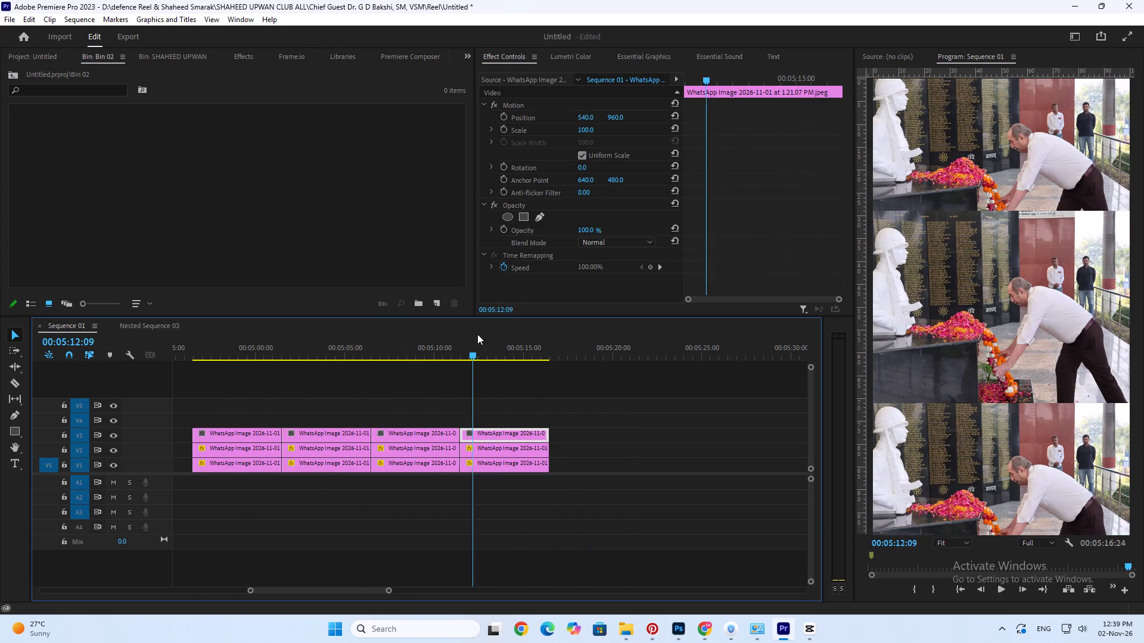
pyautogui.moveTo(477, 334); pyautogui.dragTo(271, 345)
pyautogui.press('space')
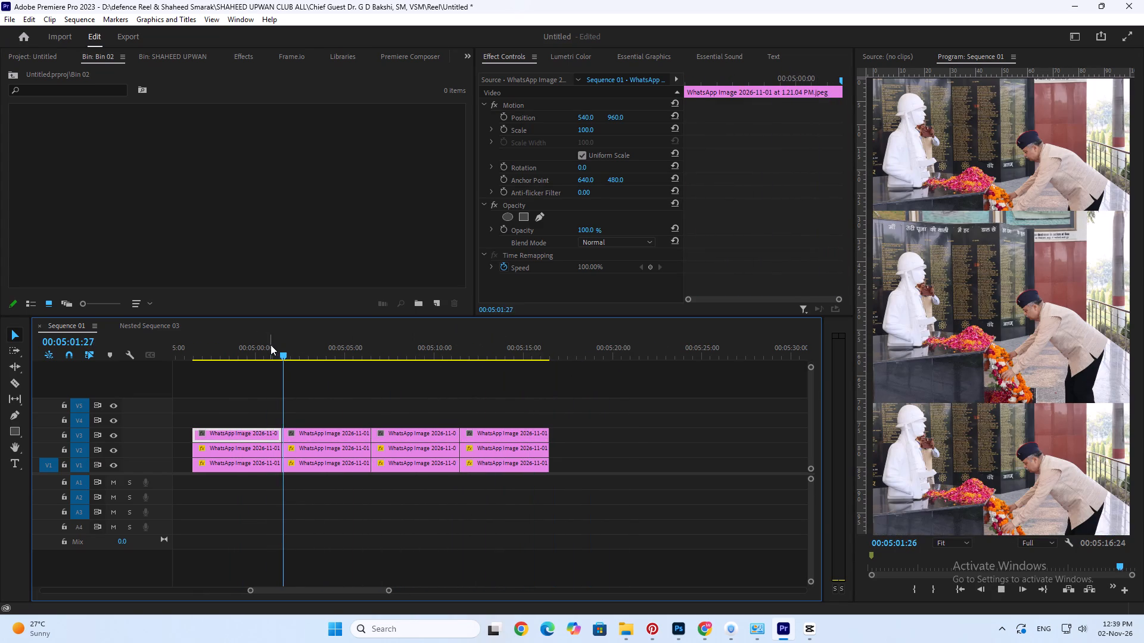
pyautogui.moveTo(337, 342); pyautogui.dragTo(441, 345)
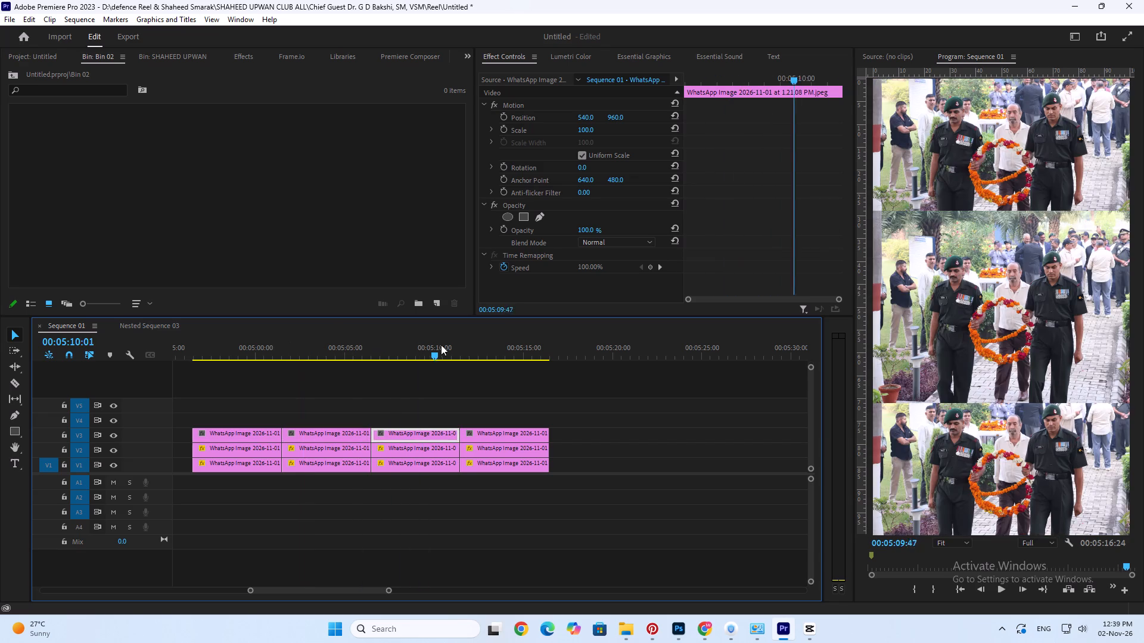
pyautogui.moveTo(441, 345); pyautogui.dragTo(491, 349)
# Move the 1.21.08 PM and 1.21.07 PM photo stacks on V1 to V3 directly ahead of the opening 1.21.04 PM stack.
pyautogui.moveTo(551, 403); pyautogui.dragTo(379, 514)
pyautogui.scroll(13, 434, 511)
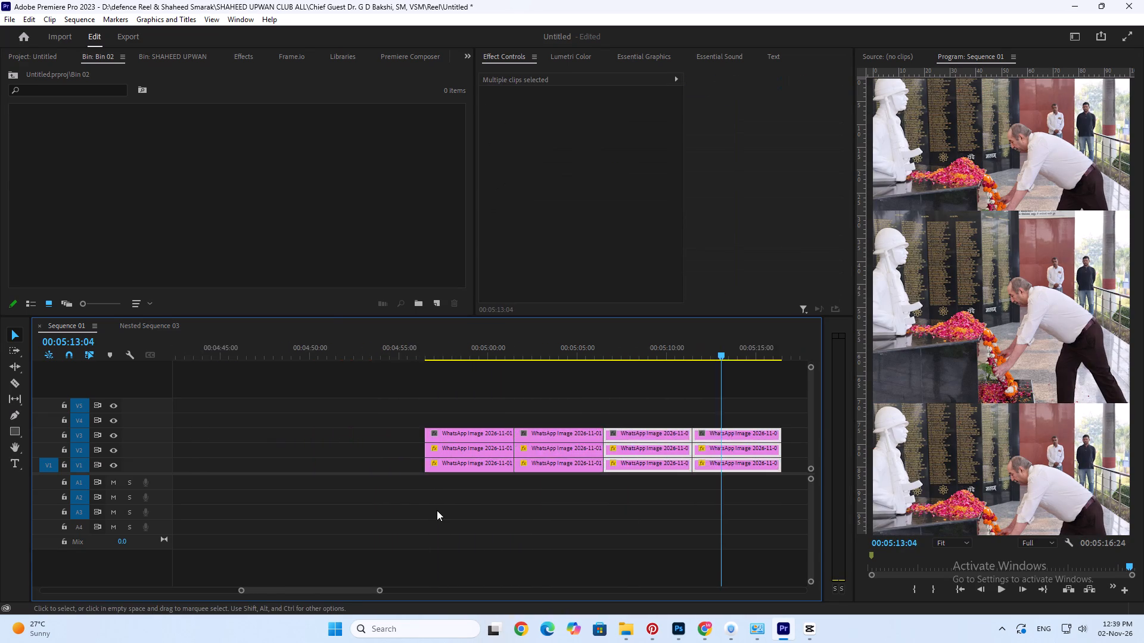
pyautogui.moveTo(632, 466); pyautogui.dragTo(276, 467)
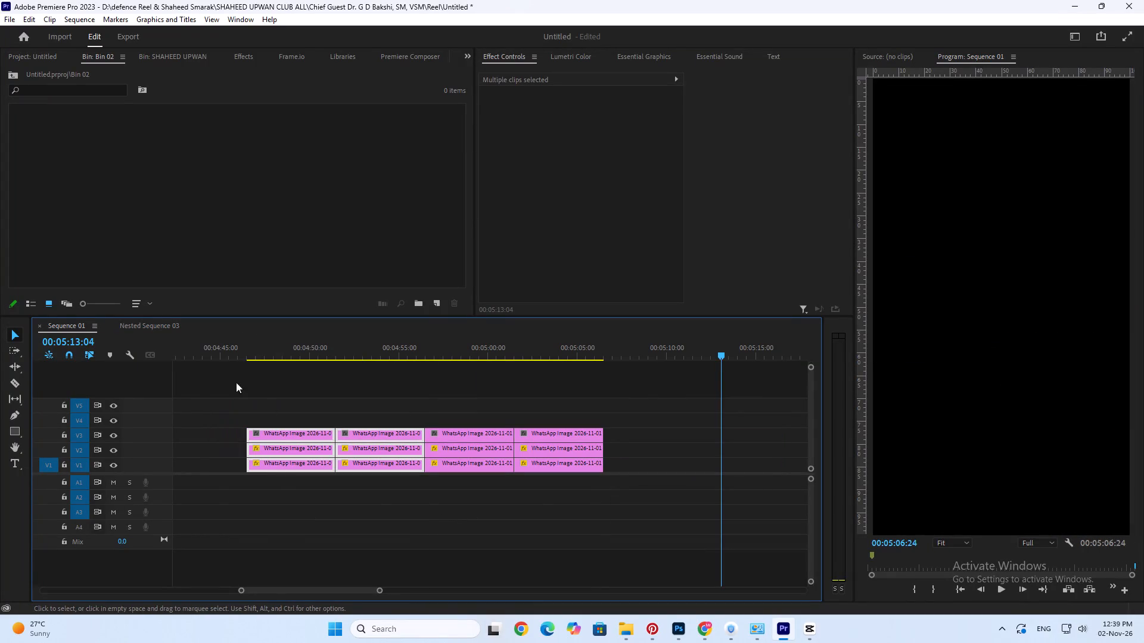
# Review the reordered stacks and place the playhead at the end of the last clip, 00:05:06:24.
pyautogui.moveTo(229, 345); pyautogui.dragTo(253, 345)
pyautogui.press('space')
pyautogui.scroll(4, 259, 343)
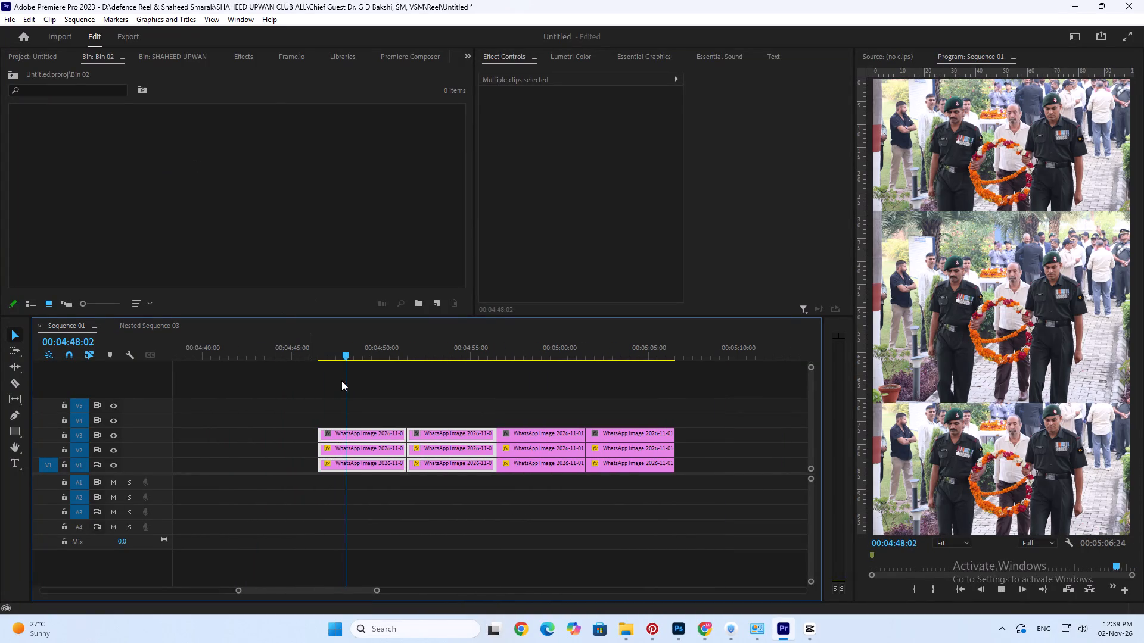
pyautogui.moveTo(500, 345); pyautogui.dragTo(729, 311)
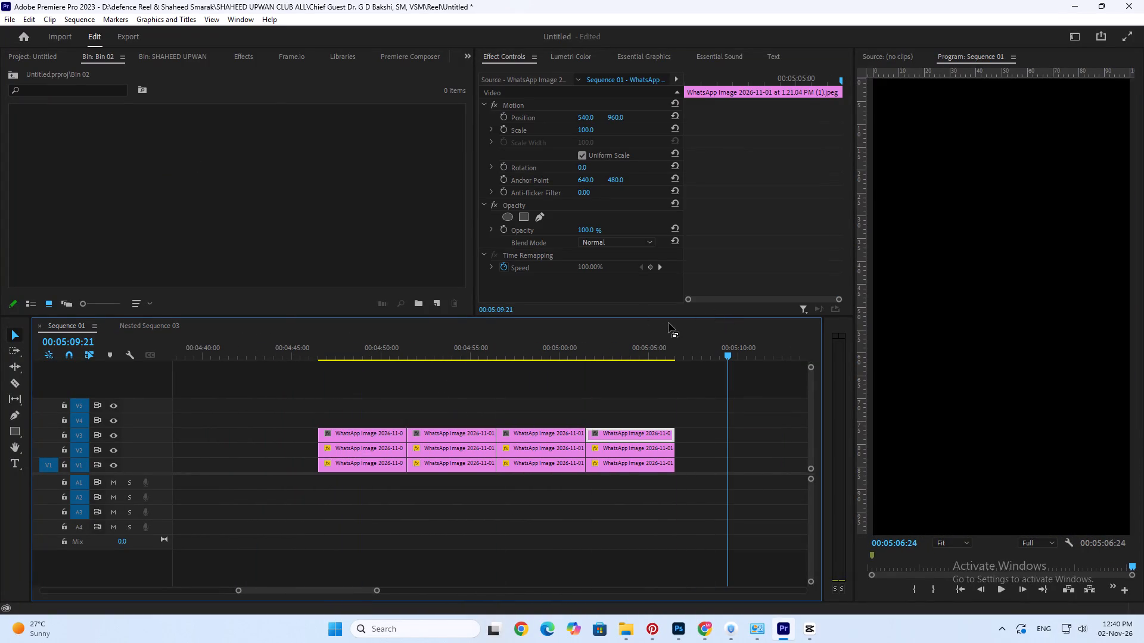
pyautogui.press('Up')
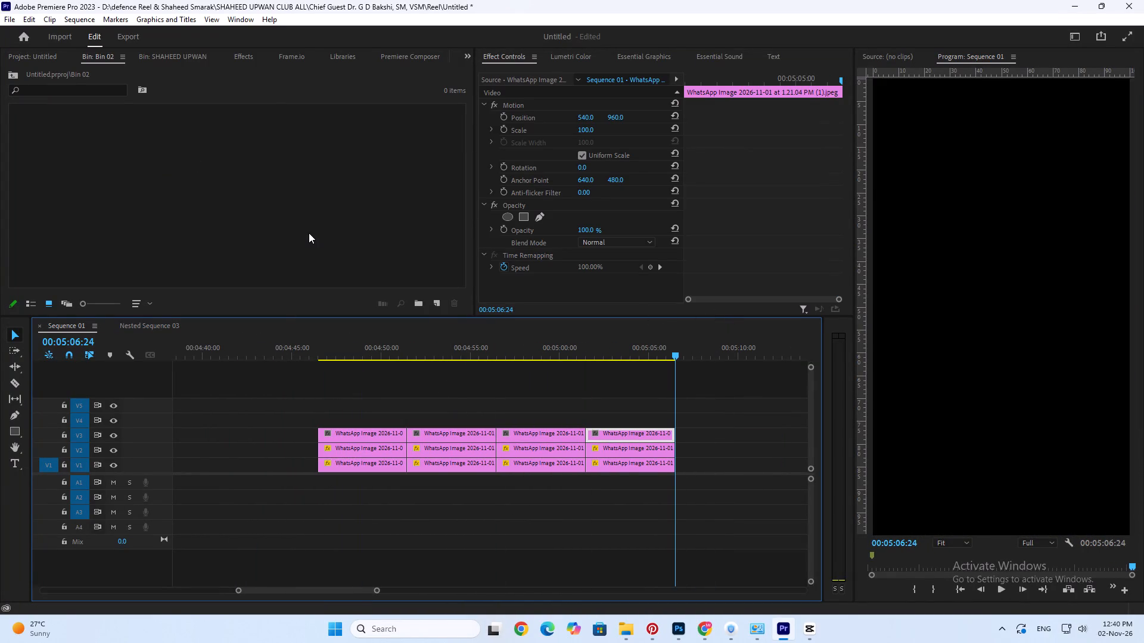
# Switch to the Main Guest folder in File Explorer and open photo DSC04122 to inspect the wreath procession closely.
pyautogui.hotkey('alt', 'Tab')
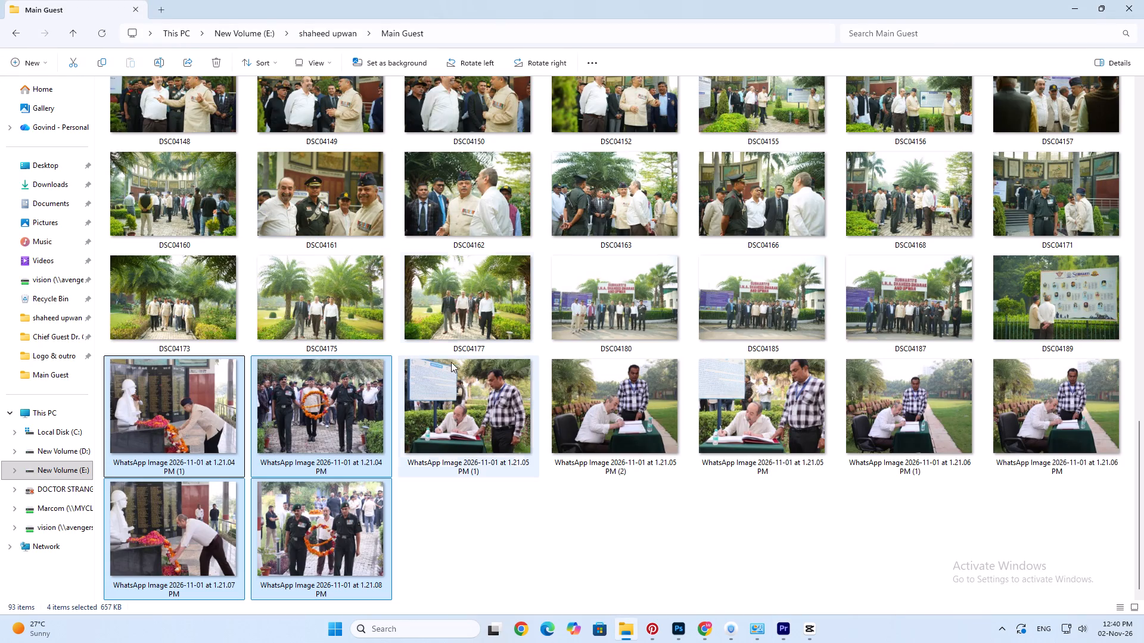
pyautogui.scroll(1, 437, 329)
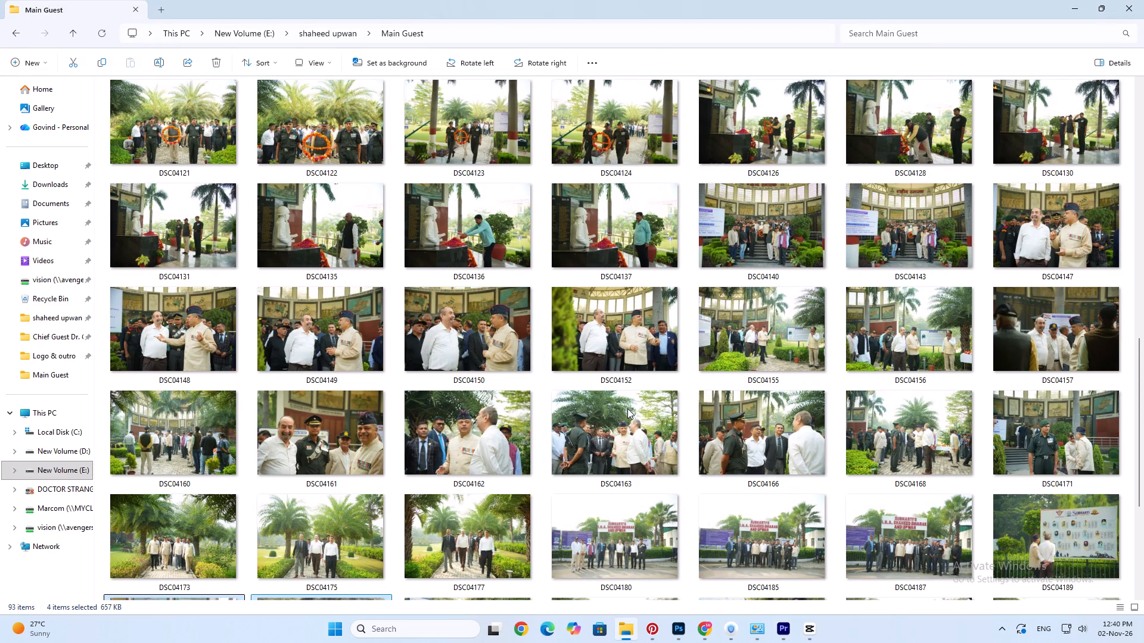
pyautogui.scroll(-1, 627, 408)
pyautogui.click(568, 541)
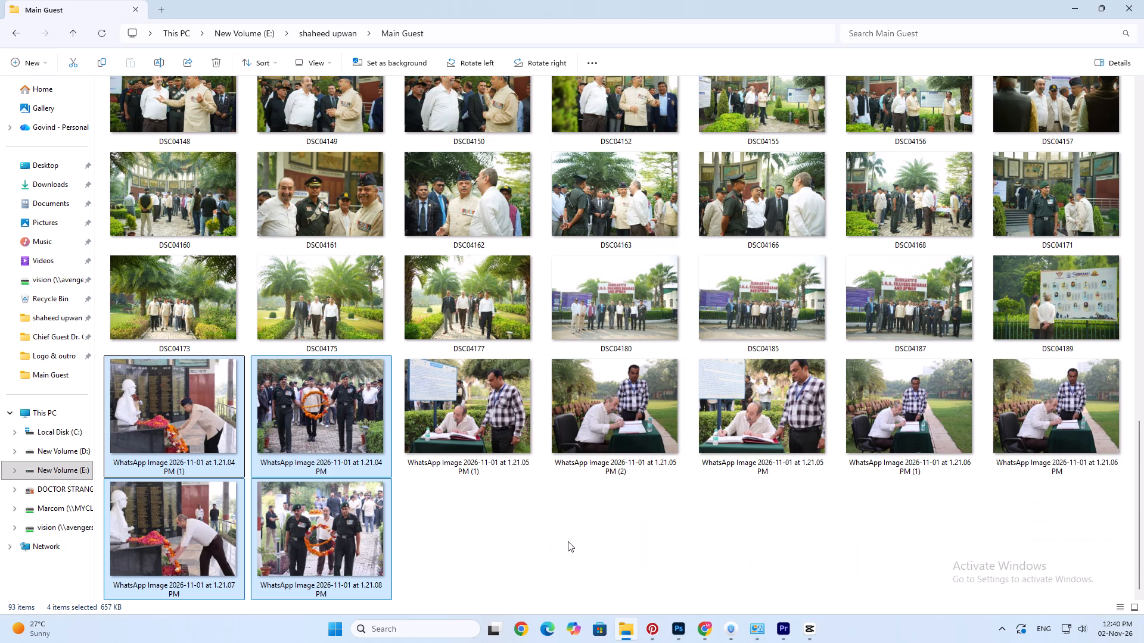
pyautogui.scroll(2, 554, 484)
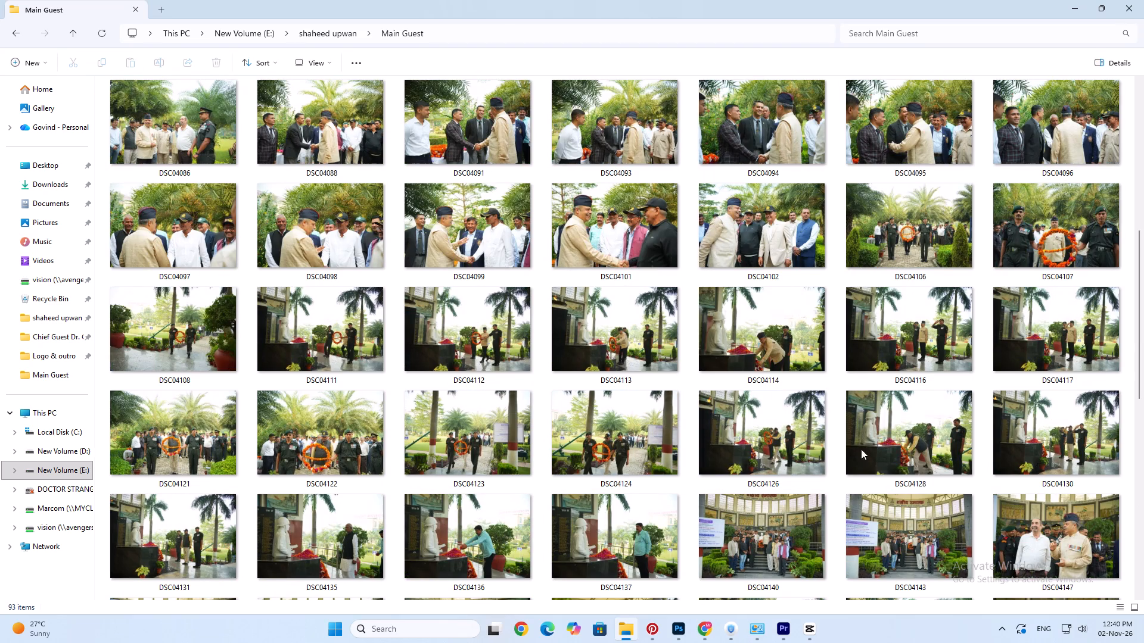
pyautogui.doubleClick(335, 442)
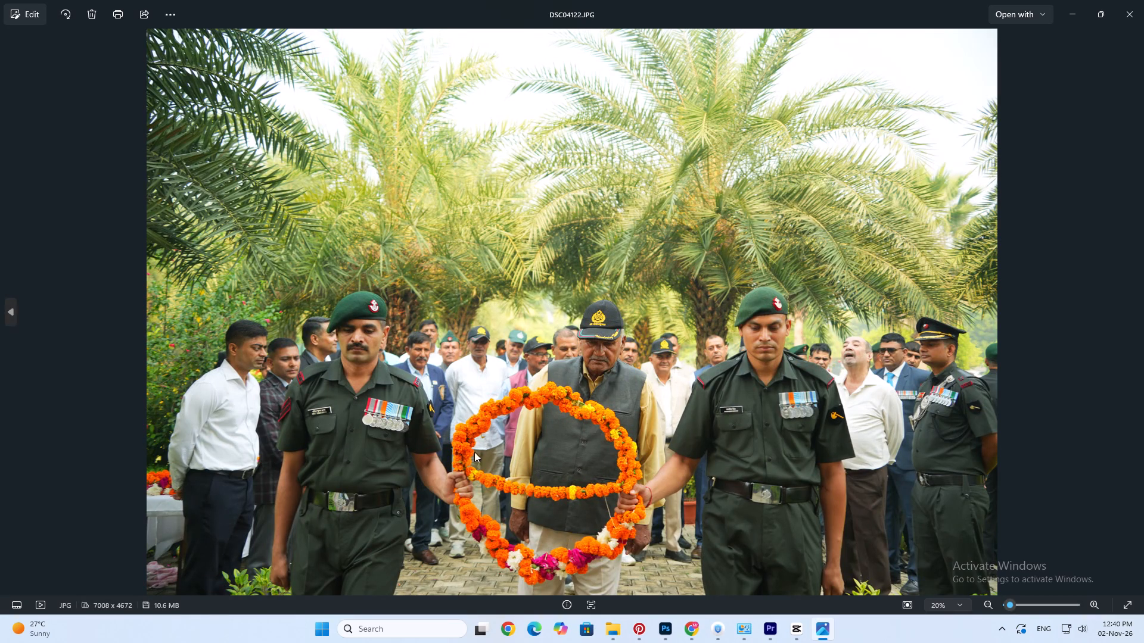
pyautogui.scroll(6, 524, 463)
pyautogui.moveTo(624, 488); pyautogui.dragTo(629, 372)
pyautogui.scroll(6, 630, 366)
pyautogui.moveTo(653, 232); pyautogui.dragTo(619, 460)
pyautogui.scroll(5, 624, 361)
pyautogui.doubleClick(624, 361)
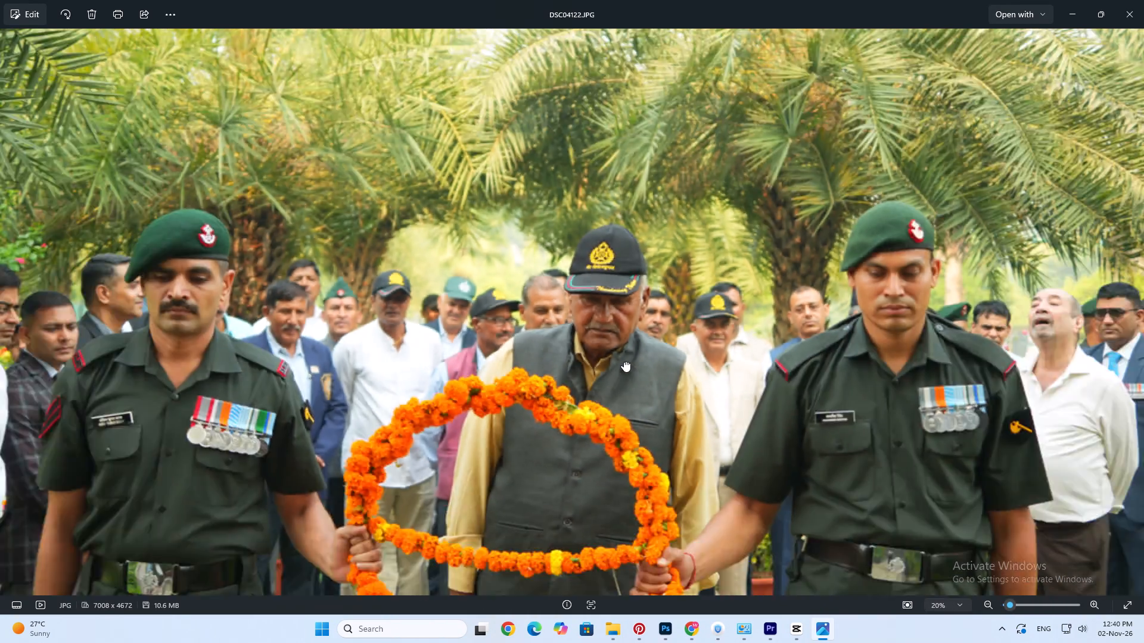
# Compare the neighbouring wreath-laying photos between DSC04121 and DSC04130 to choose one for the reel.
pyautogui.press('Left')
pyautogui.press('Left')
pyautogui.press('Right')
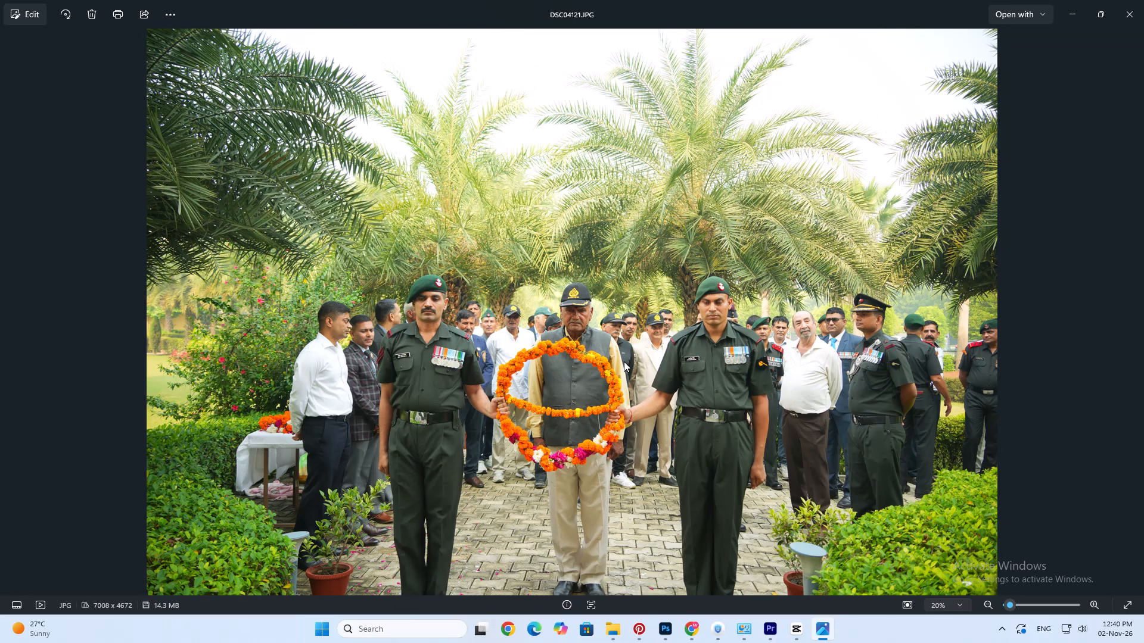
pyautogui.press('Right')
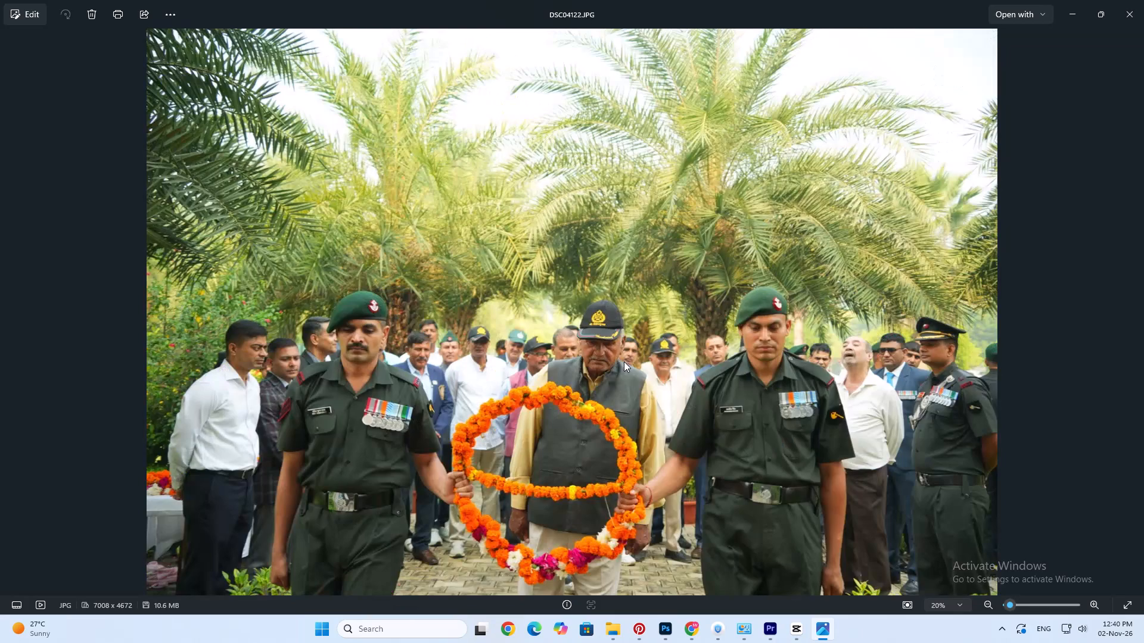
pyautogui.press('Right')
pyautogui.press('Right')
pyautogui.press('Left')
pyautogui.press('Right')
pyautogui.press('Right')
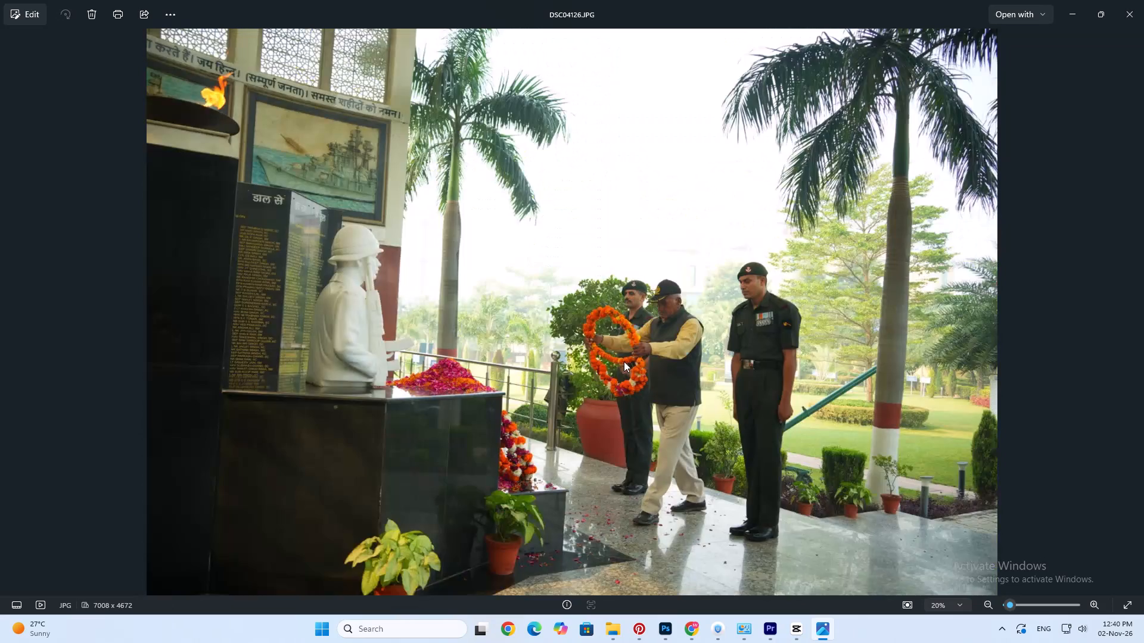
pyautogui.press('Right')
pyautogui.press('Left')
pyautogui.press('Right')
pyautogui.press('Right')
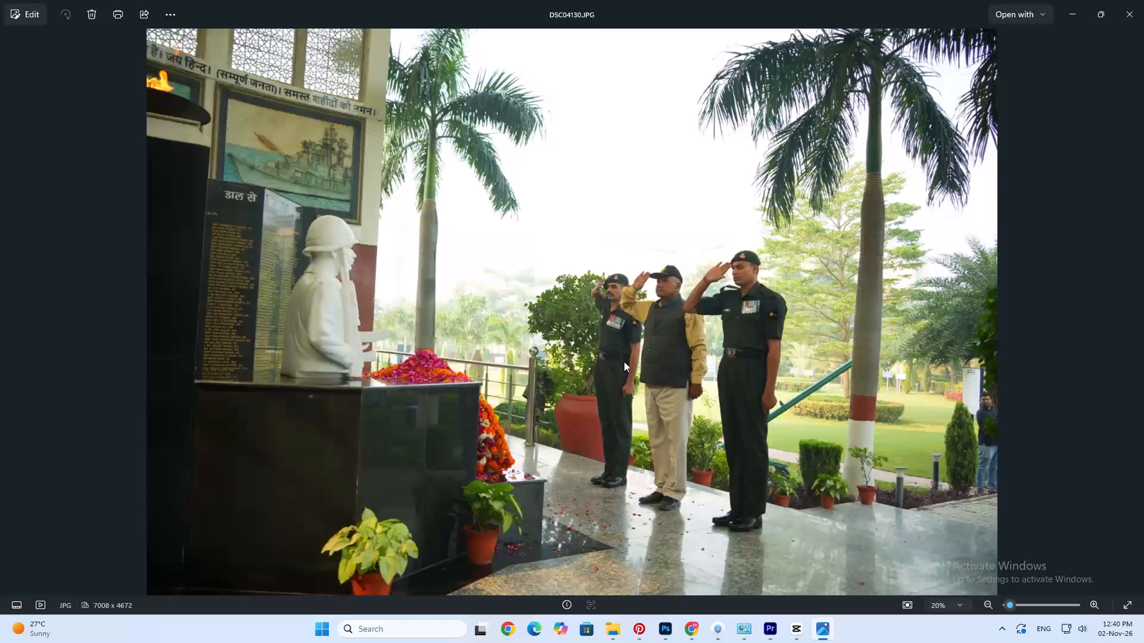
pyautogui.press('Left')
pyautogui.press('Left')
pyautogui.press('Left')
pyautogui.press('Left')
pyautogui.press('Left')
pyautogui.press('Left')
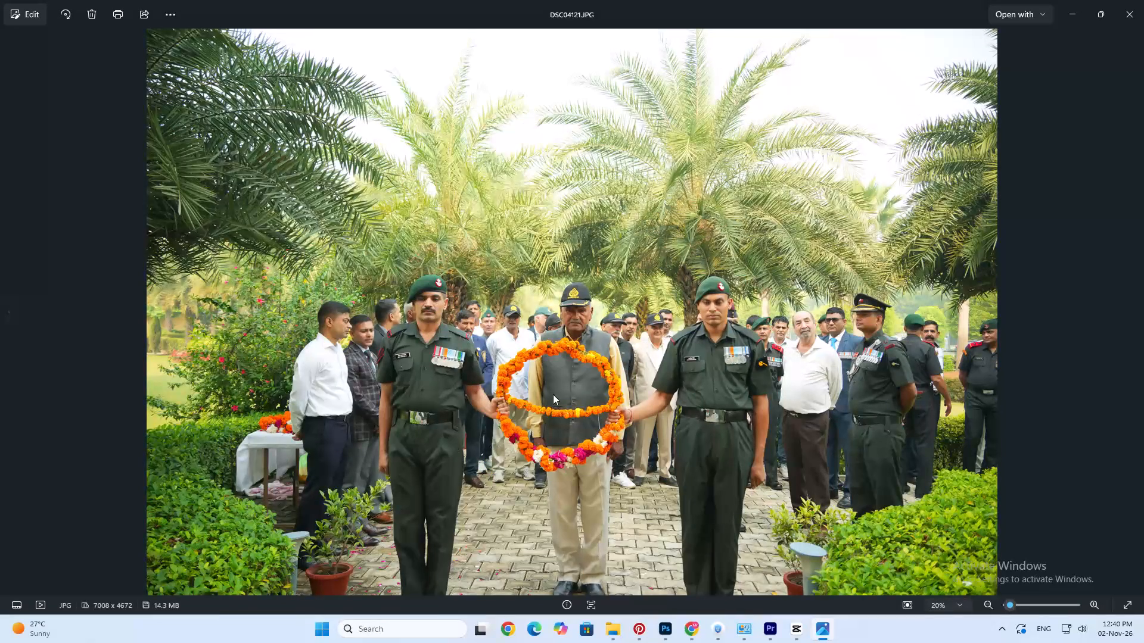
pyautogui.press('Right')
pyautogui.press('Right')
pyautogui.press('Right')
pyautogui.press('Right')
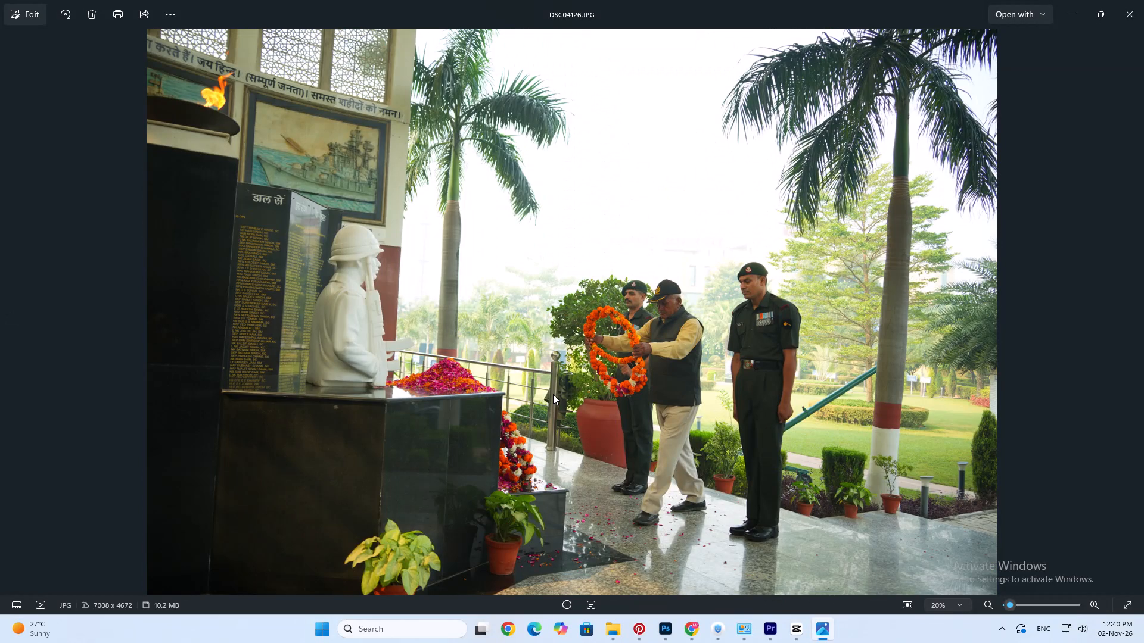
# Add photo DSC04126 from the photo viewer to Sequence 01 in Premiere Pro, on V2 directly after the last clip.
pyautogui.moveTo(627, 223); pyautogui.dragTo(686, 428)
pyautogui.hotkey('alt', 'Tab')
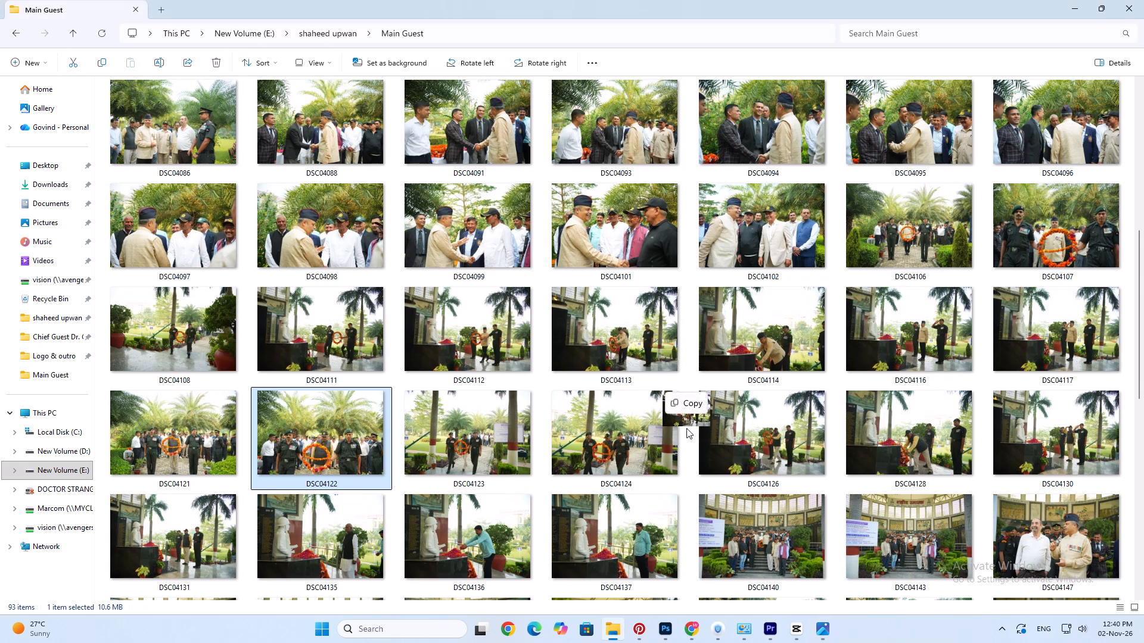
pyautogui.moveTo(686, 428); pyautogui.dragTo(685, 442)
pyautogui.hotkey('alt', 'Tab')
pyautogui.hotkey('alt', 'Tab')
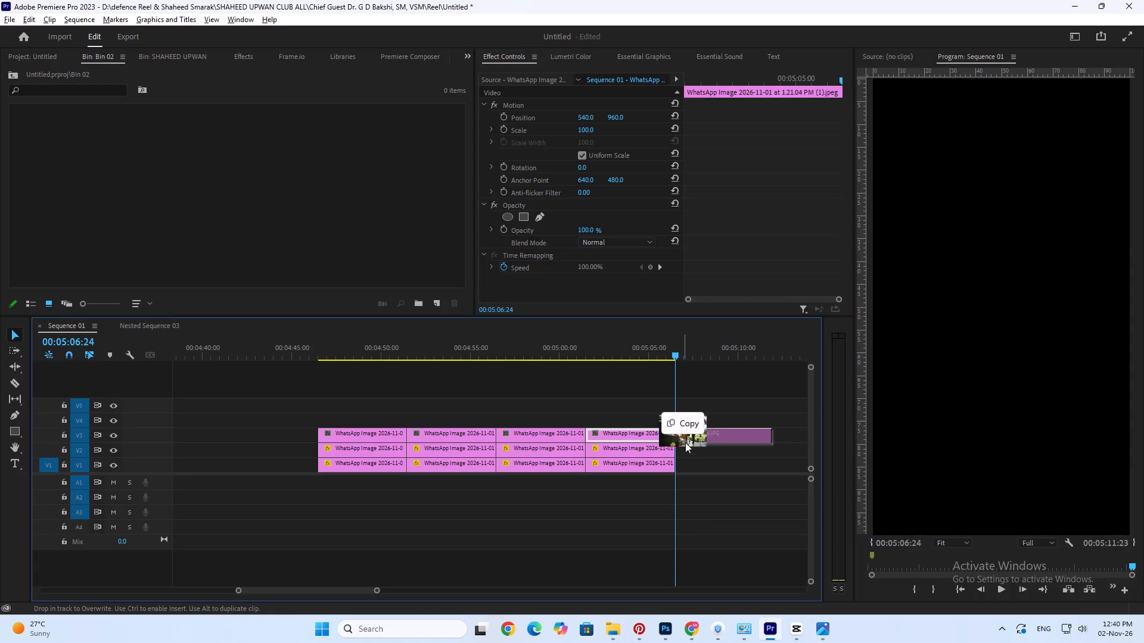
pyautogui.moveTo(685, 442); pyautogui.dragTo(686, 451)
pyautogui.keyDown('alt'); pyautogui.scroll(6, 686, 452); pyautogui.keyUp('alt')
pyautogui.moveTo(718, 445); pyautogui.dragTo(708, 442)
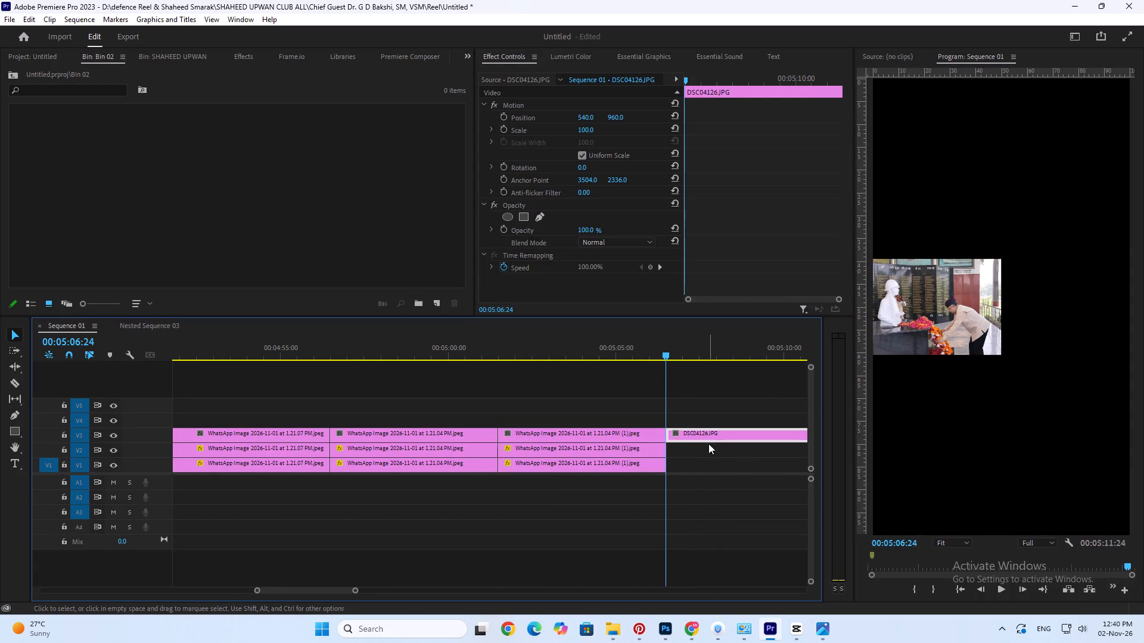
pyautogui.moveTo(713, 434); pyautogui.dragTo(713, 443)
# Duplicate the V2 DSC04126 clip onto V1 and V3 at the same time position.
pyautogui.scroll(-15, 708, 447)
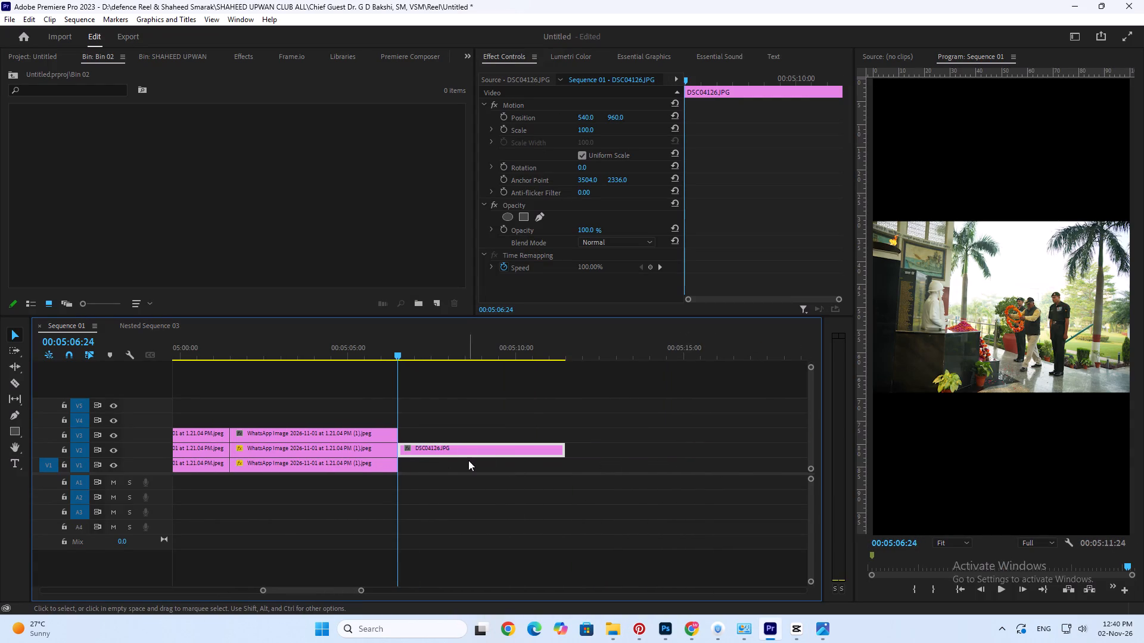
pyautogui.keyDown('alt'); pyautogui.moveTo(468, 451); pyautogui.dragTo(468, 460); pyautogui.keyUp('alt')
pyautogui.keyDown('alt'); pyautogui.moveTo(461, 448); pyautogui.dragTo(456, 435); pyautogui.keyUp('alt')
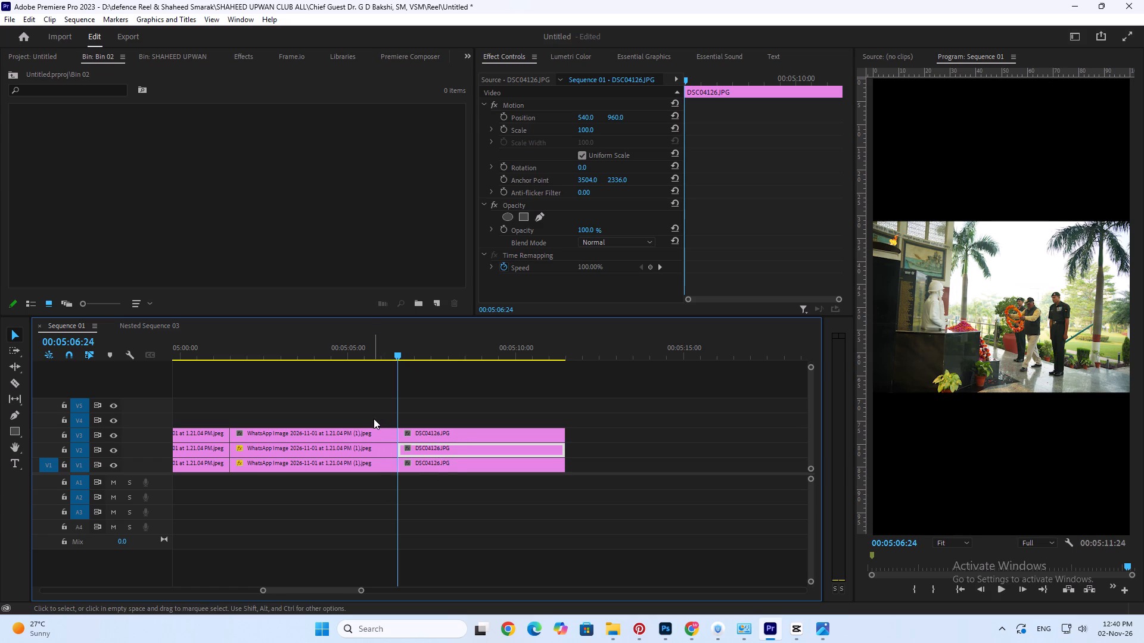
# Paste the V1 1.21.04 PM (1) clip's Motion attributes, position 540, 1602, onto the V1 copy of DSC04126.
pyautogui.click(360, 458)
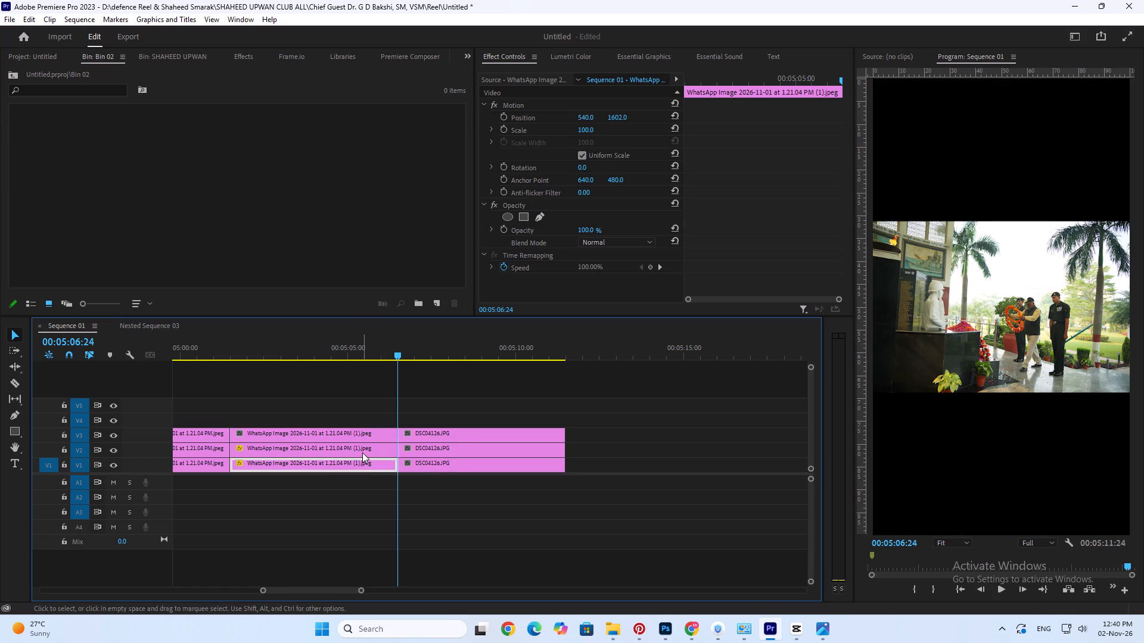
pyautogui.hotkey('ctrl', 'c')
pyautogui.hotkey('ctrl', 'c')
pyautogui.click(439, 463)
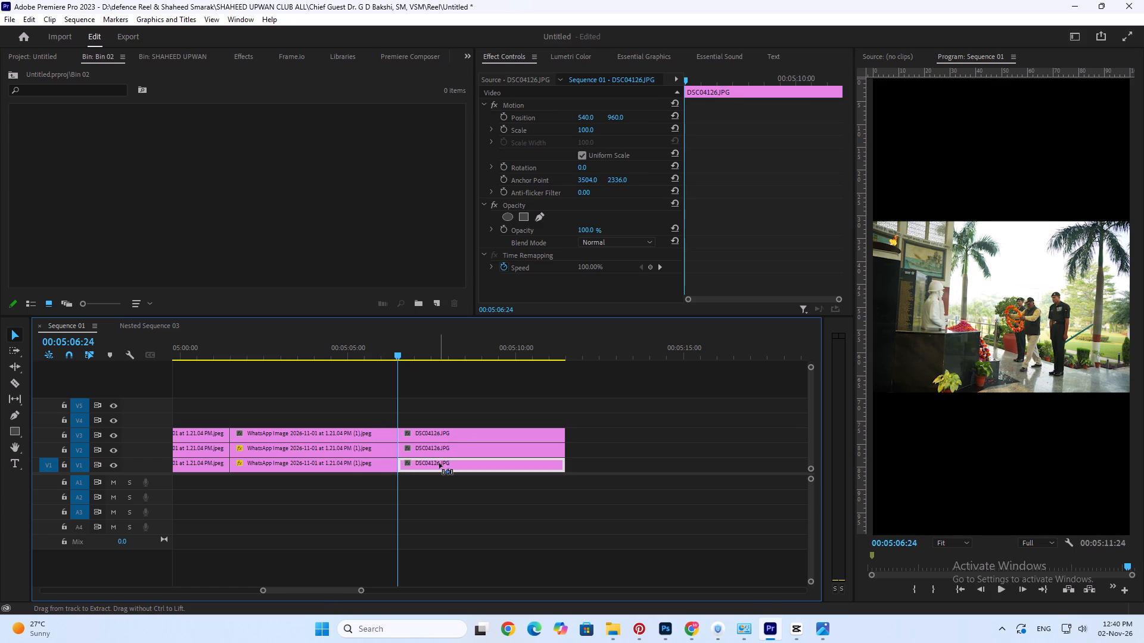
pyautogui.hotkey('ctrl', 'alt', 'v')
pyautogui.press('space')
# Paste the V2 1.21.04 PM (1) clip's Motion attributes, position 540, 292, onto the V2 copy of DSC04126.
pyautogui.click(439, 456)
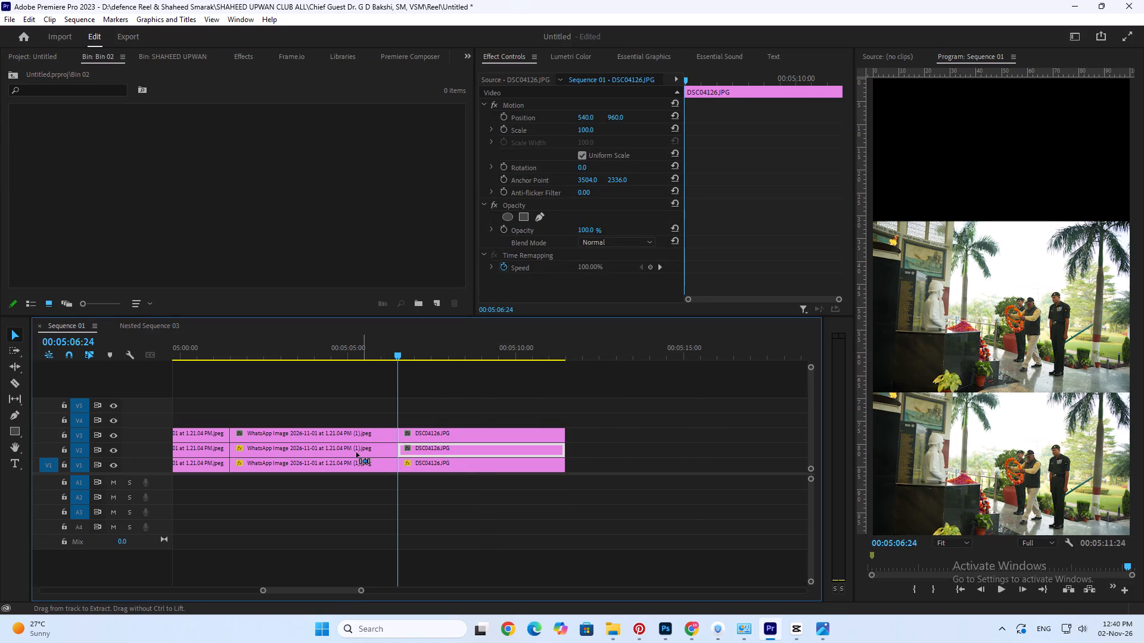
pyautogui.keyDown('ctrl'); pyautogui.click(356, 452); pyautogui.keyUp('ctrl')
pyautogui.hotkey('ctrl', 'c')
pyautogui.hotkey('ctrl', 'c')
pyautogui.keyDown('ctrl'); pyautogui.click(414, 451); pyautogui.keyUp('ctrl')
pyautogui.hotkey('ctrl', 'alt', 'v')
pyautogui.press('space')
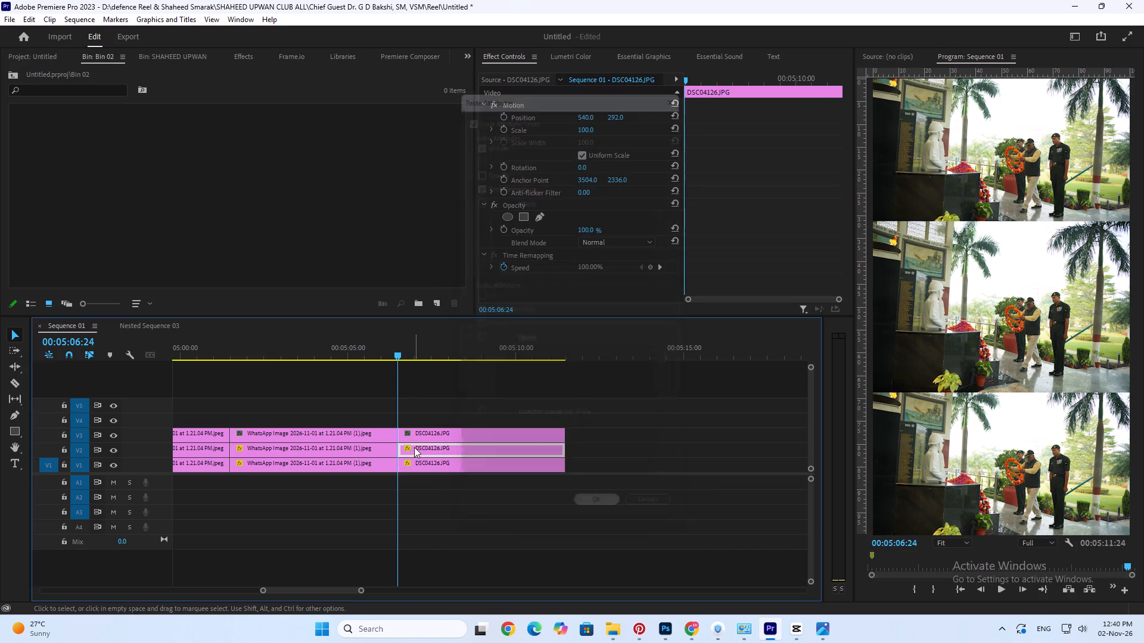
# Paste the V3 1.21.04 PM (1) clip's Motion attributes, position 540, 960, onto the V3 copy of DSC04126.
pyautogui.click(360, 442)
pyautogui.hotkey('ctrl', 'c')
pyautogui.hotkey('ctrl', 'c')
pyautogui.click(415, 439)
pyautogui.hotkey('ctrl', 'alt', 'v')
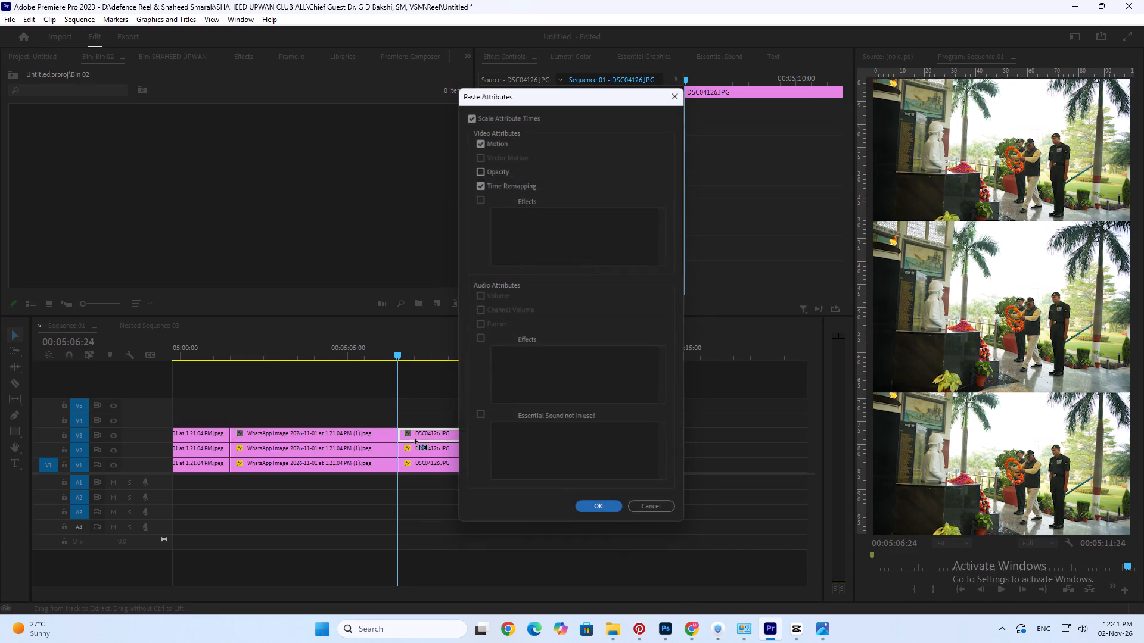
pyautogui.click(609, 508)
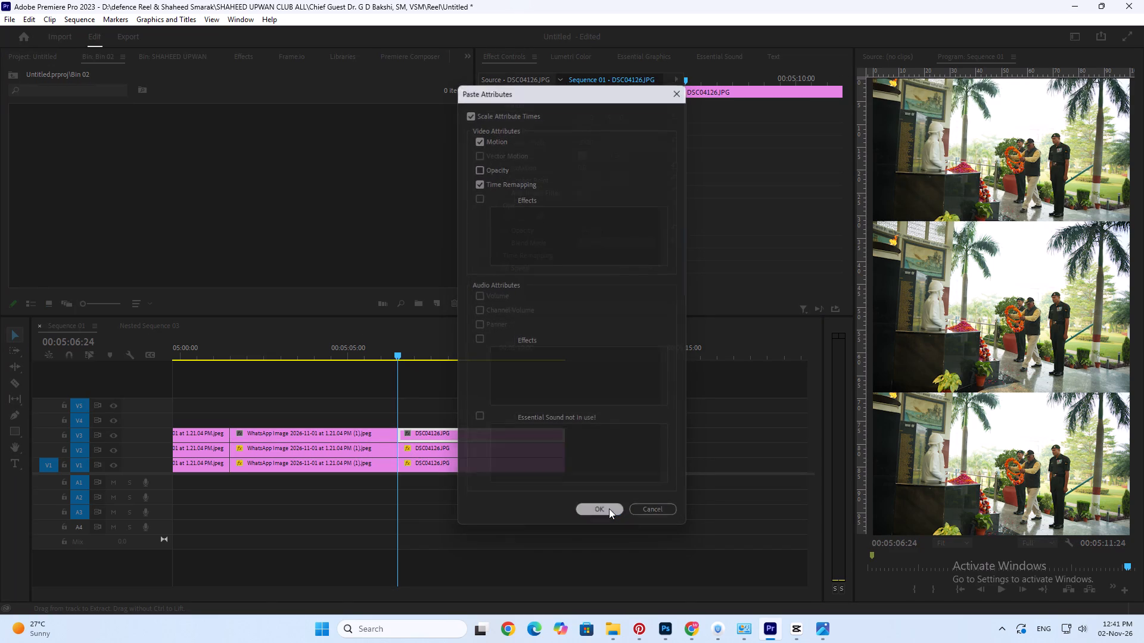
pyautogui.press('space')
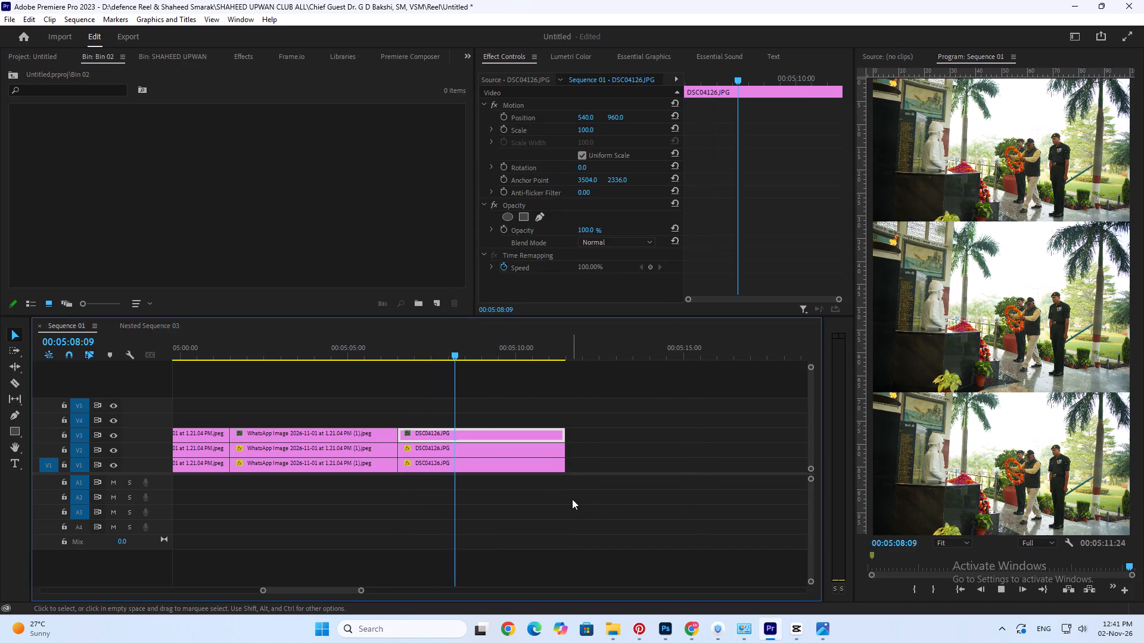
pyautogui.press('space')
# Add the Zoom Out transition from Premiere Composer's Starter Pack above the cut between the 1.21.08 PM and 1.21.07 PM photos.
pyautogui.scroll(-3, 572, 499)
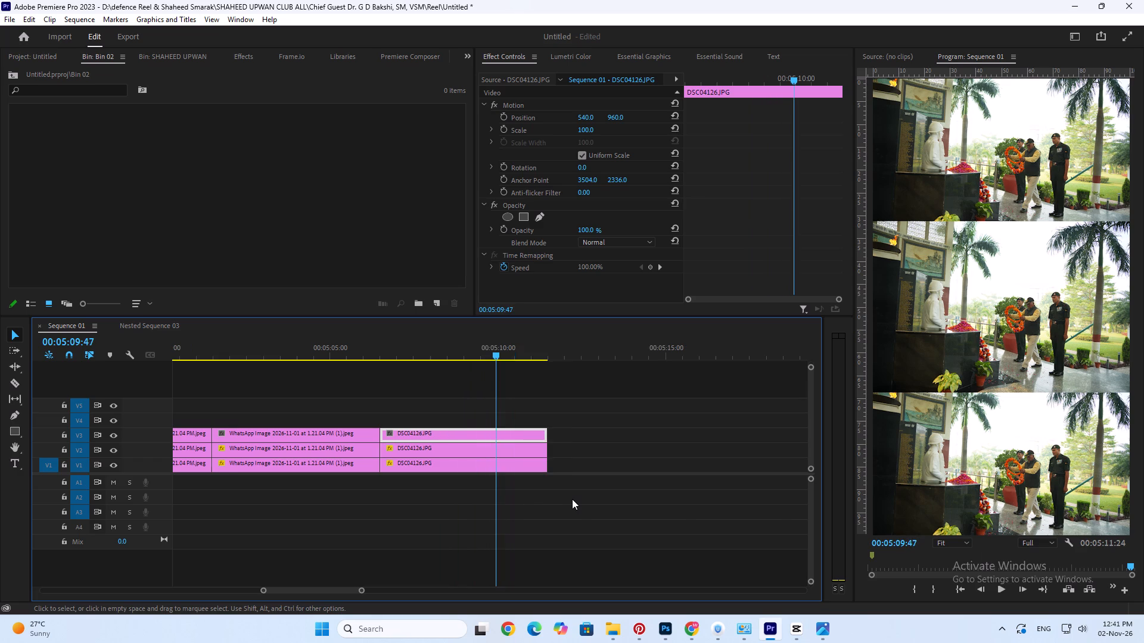
pyautogui.scroll(-5, 572, 499)
pyautogui.scroll(7, 572, 499)
pyautogui.scroll(-6, 404, 498)
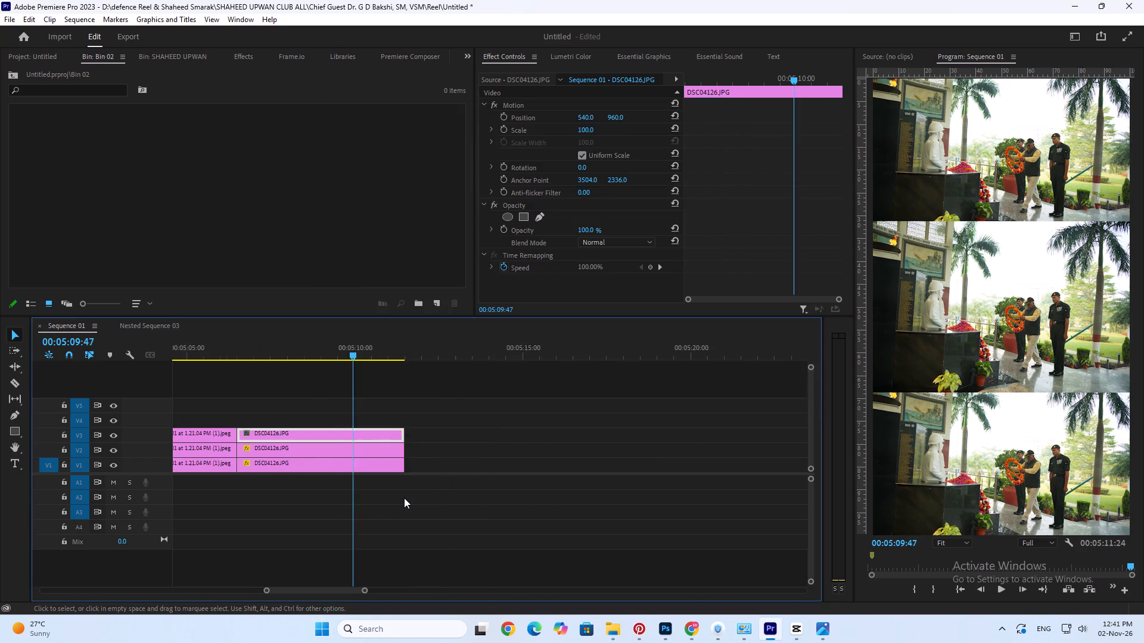
pyautogui.scroll(-1, 404, 498)
pyautogui.scroll(7, 404, 498)
pyautogui.keyDown('alt'); pyautogui.scroll(-7, 405, 495); pyautogui.keyUp('alt')
pyautogui.keyDown('alt'); pyautogui.scroll(7, 405, 495); pyautogui.keyUp('alt')
pyautogui.scroll(-8, 405, 495)
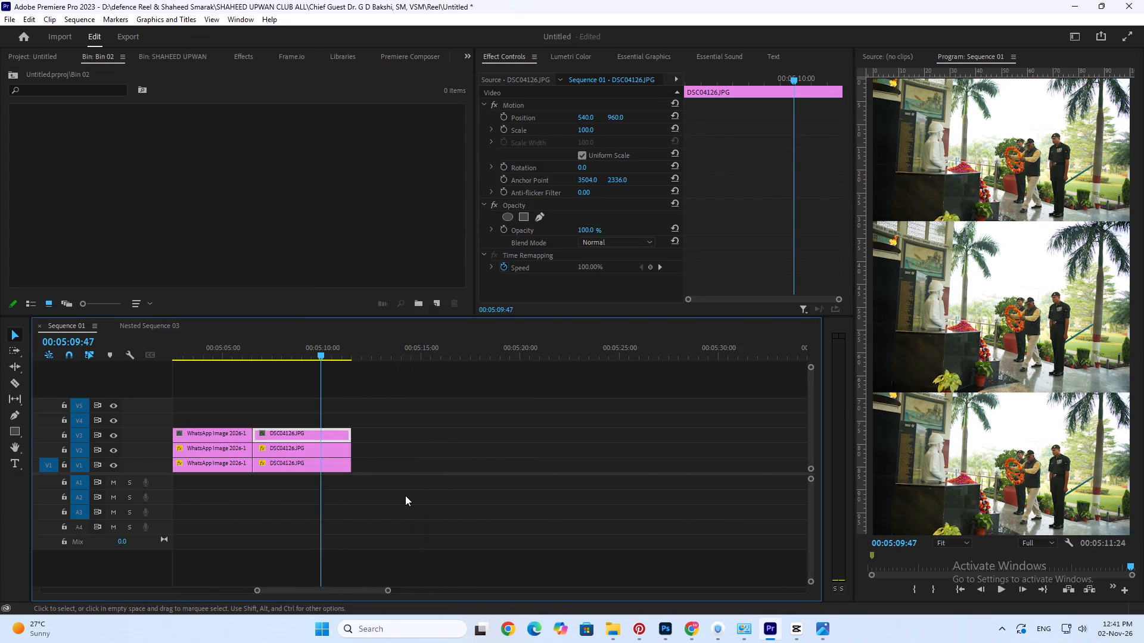
pyautogui.keyDown('alt'); pyautogui.scroll(19, 405, 495); pyautogui.keyUp('alt')
pyautogui.keyDown('alt'); pyautogui.scroll(-6, 407, 494); pyautogui.keyUp('alt')
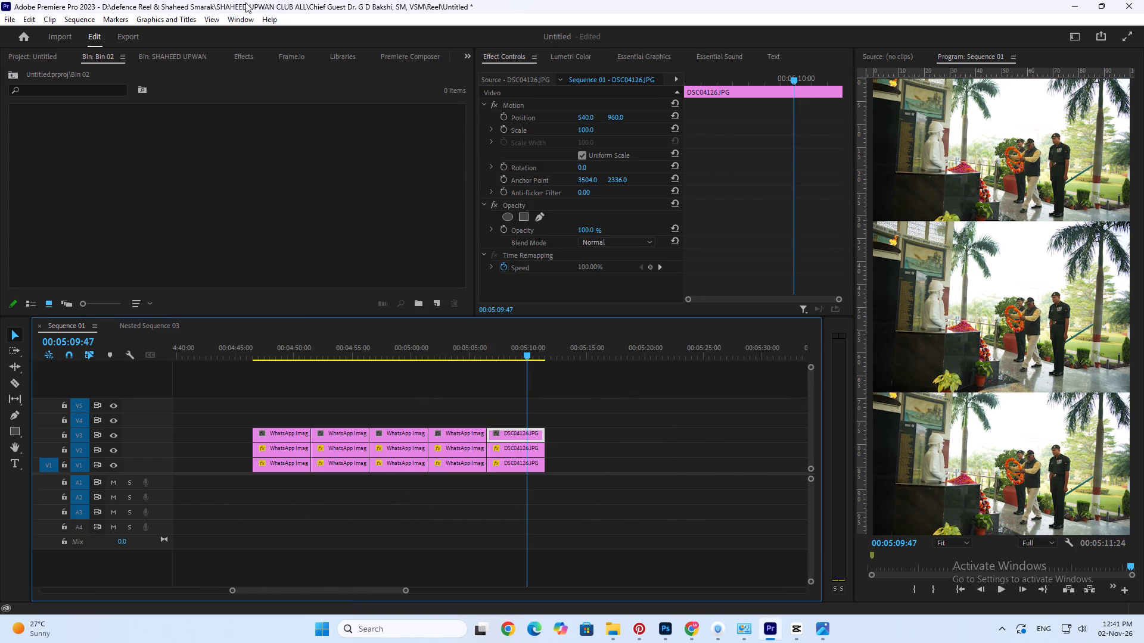
pyautogui.click(238, 17)
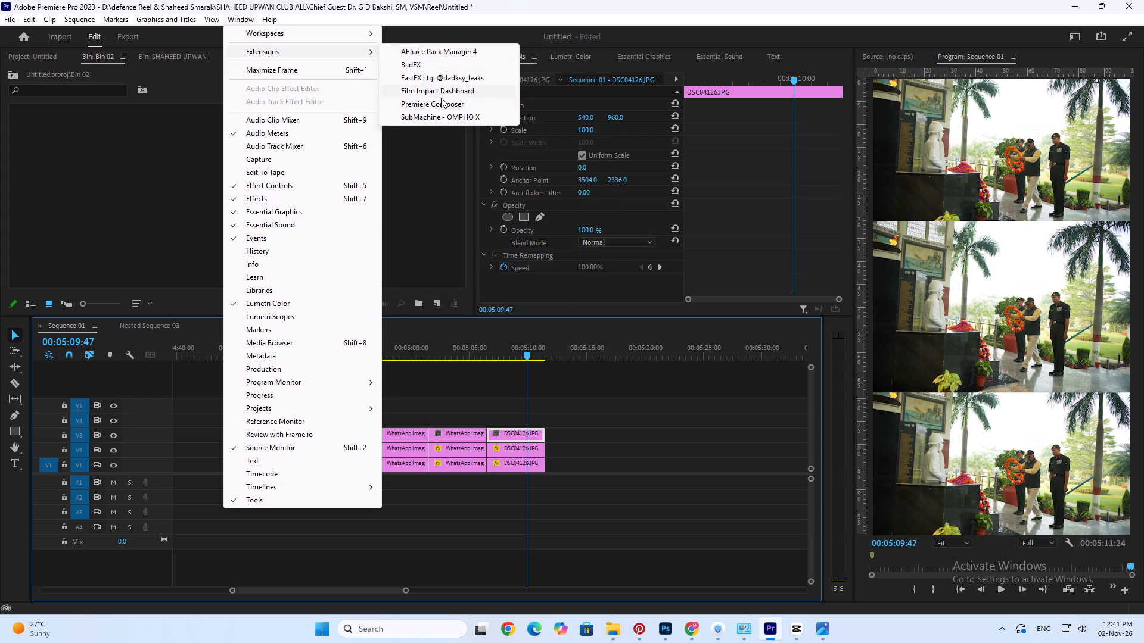
pyautogui.click(443, 101)
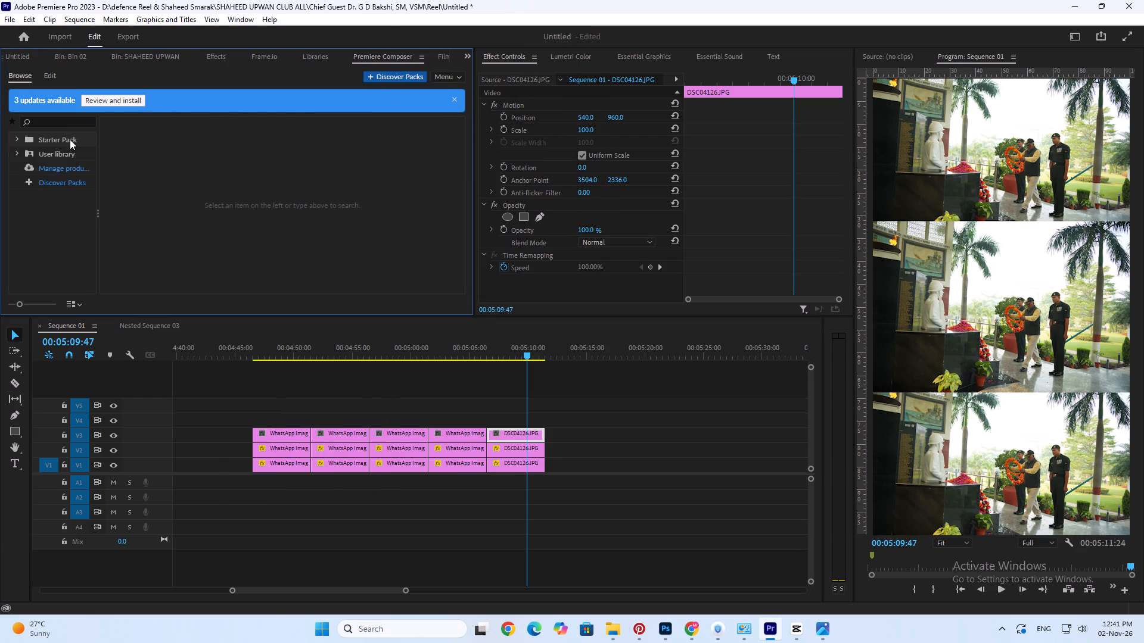
pyautogui.click(71, 140)
pyautogui.scroll(-7, 313, 226)
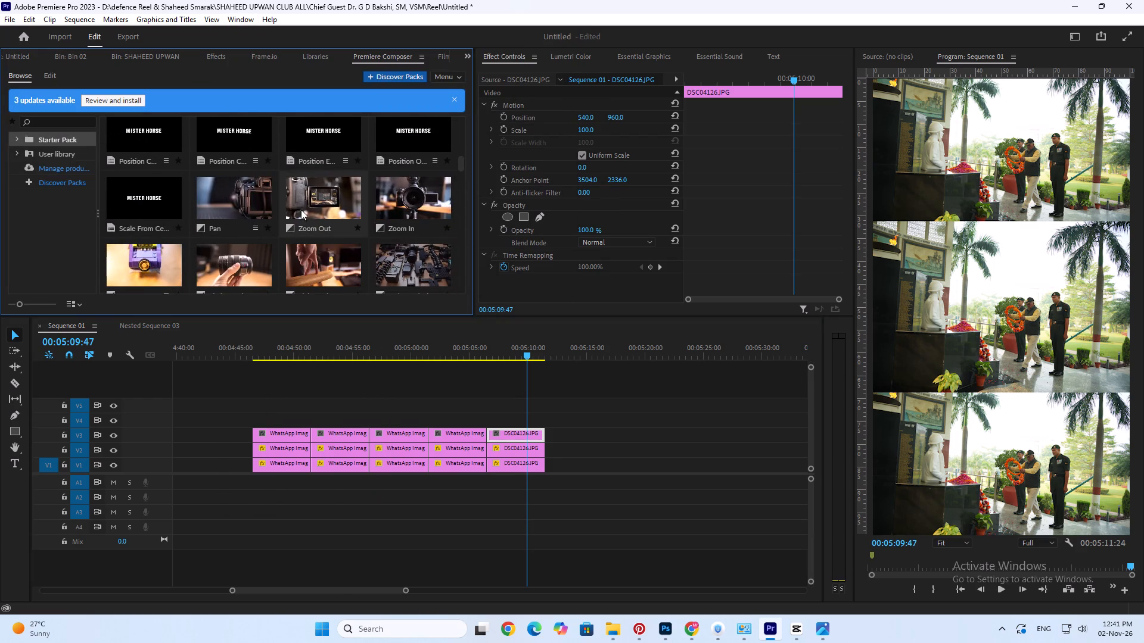
pyautogui.moveTo(328, 198); pyautogui.dragTo(313, 418)
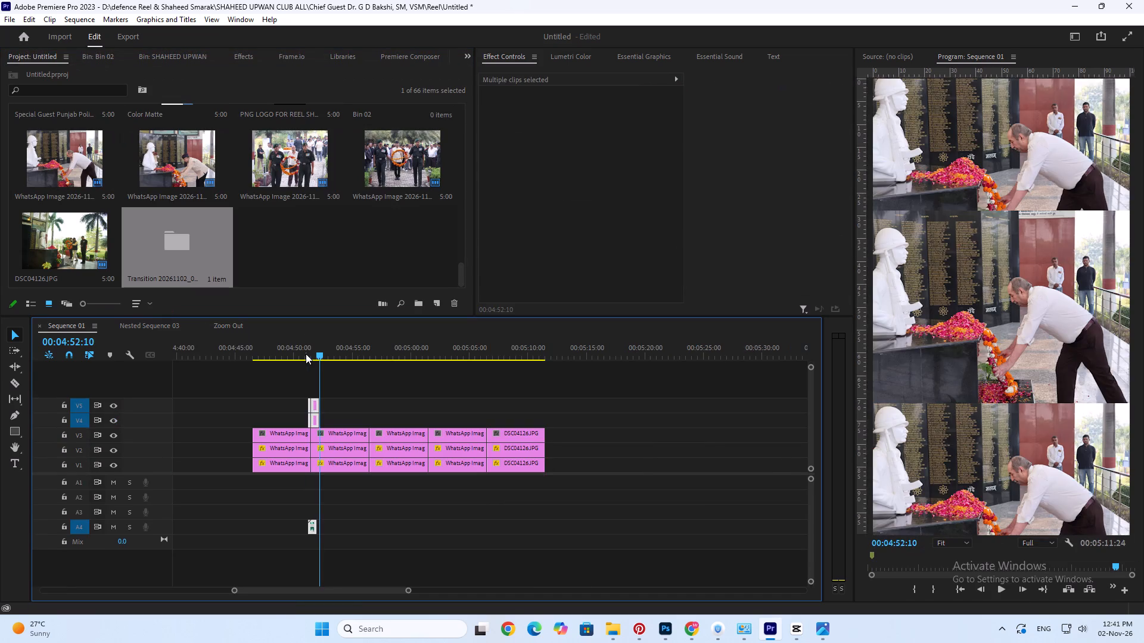
# Move the Zoom Out transition's sound clip from A4 to A1, keeping its time position.
pyautogui.click(304, 354)
pyautogui.keyDown('alt'); pyautogui.scroll(11, 304, 354); pyautogui.keyUp('alt')
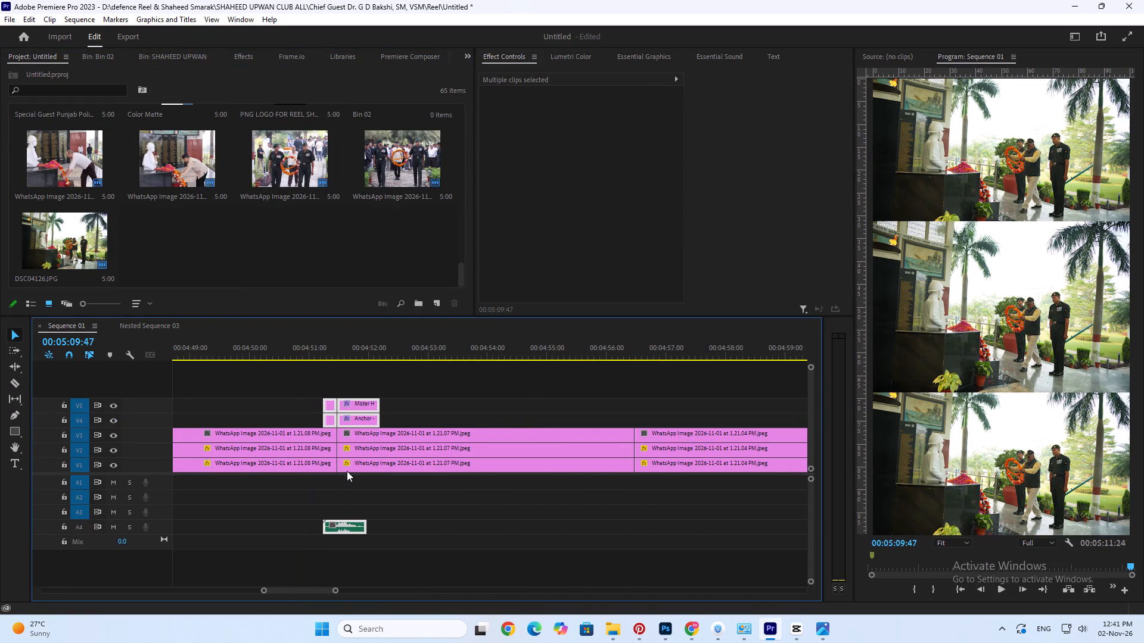
pyautogui.moveTo(356, 527); pyautogui.dragTo(353, 480)
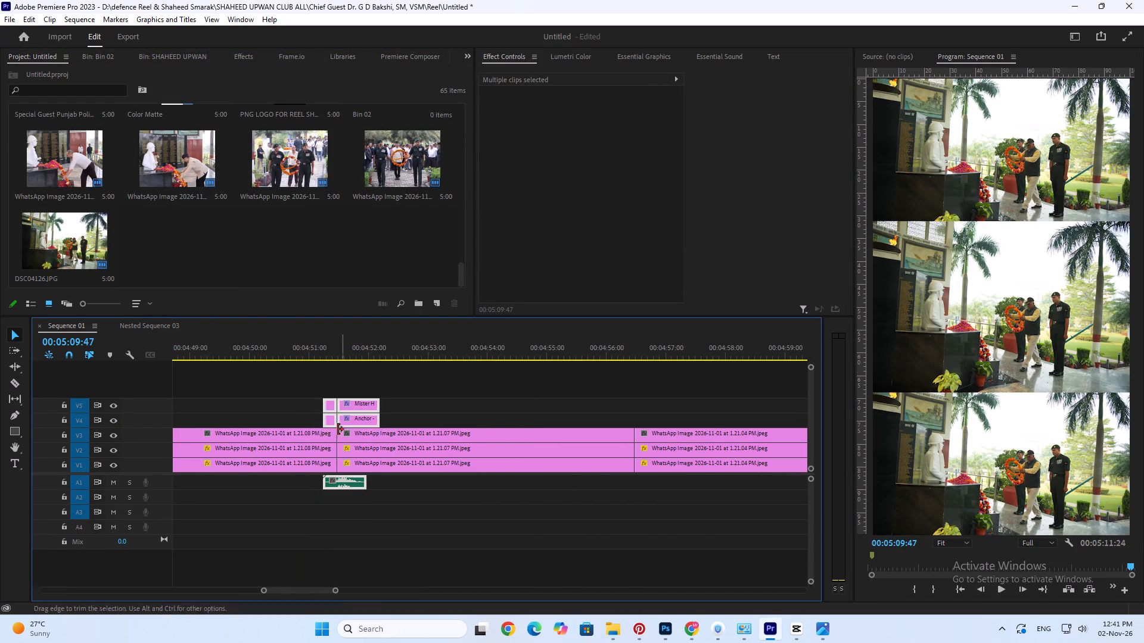
# Play back the Zoom Out transition and set the Program monitor's playback resolution to 1/2.
pyautogui.moveTo(296, 353); pyautogui.dragTo(282, 350)
pyautogui.press('space')
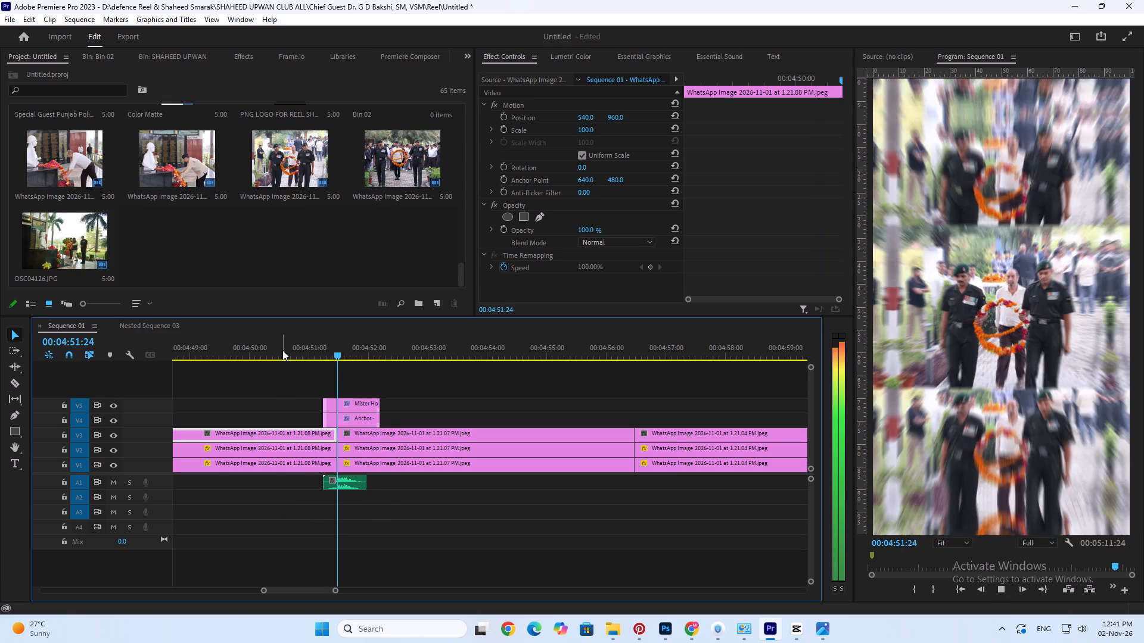
pyautogui.press('space')
pyautogui.click(1037, 539)
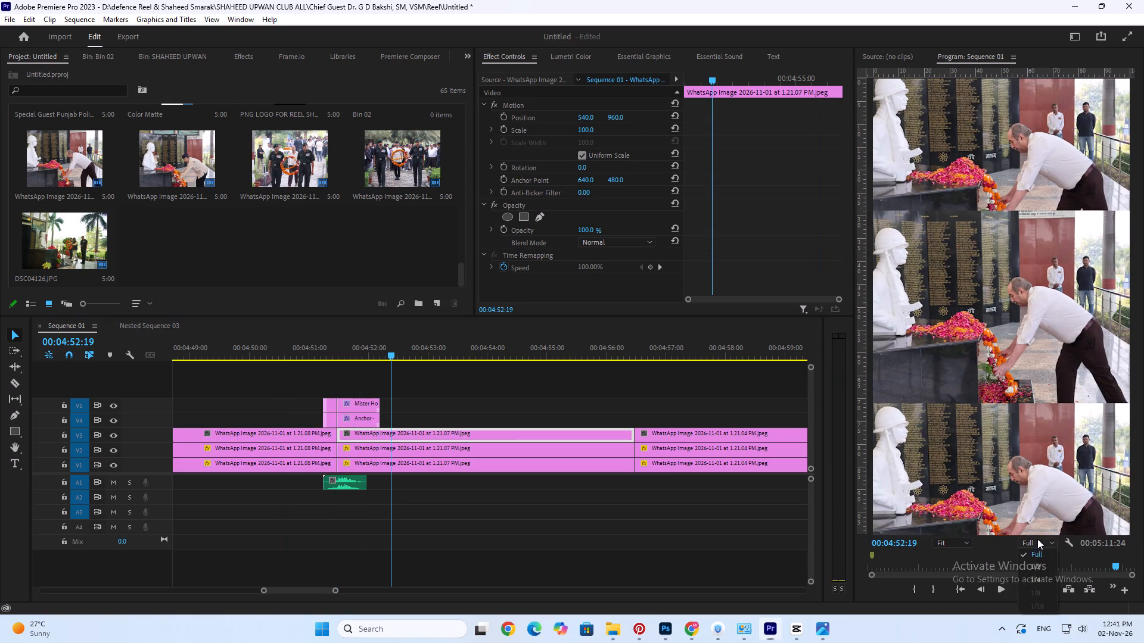
pyautogui.click(1037, 567)
# Save the project and replay the Zoom Out transition from just before the first cut.
pyautogui.click(317, 351)
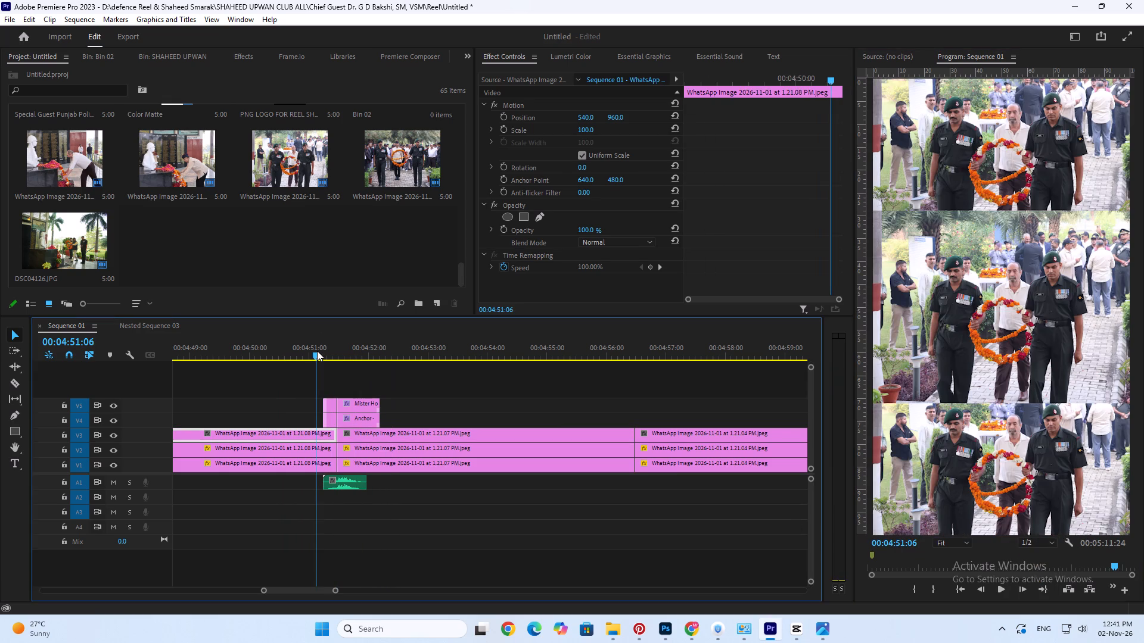
pyautogui.hotkey('ctrl', 's')
pyautogui.moveTo(309, 349); pyautogui.dragTo(304, 349)
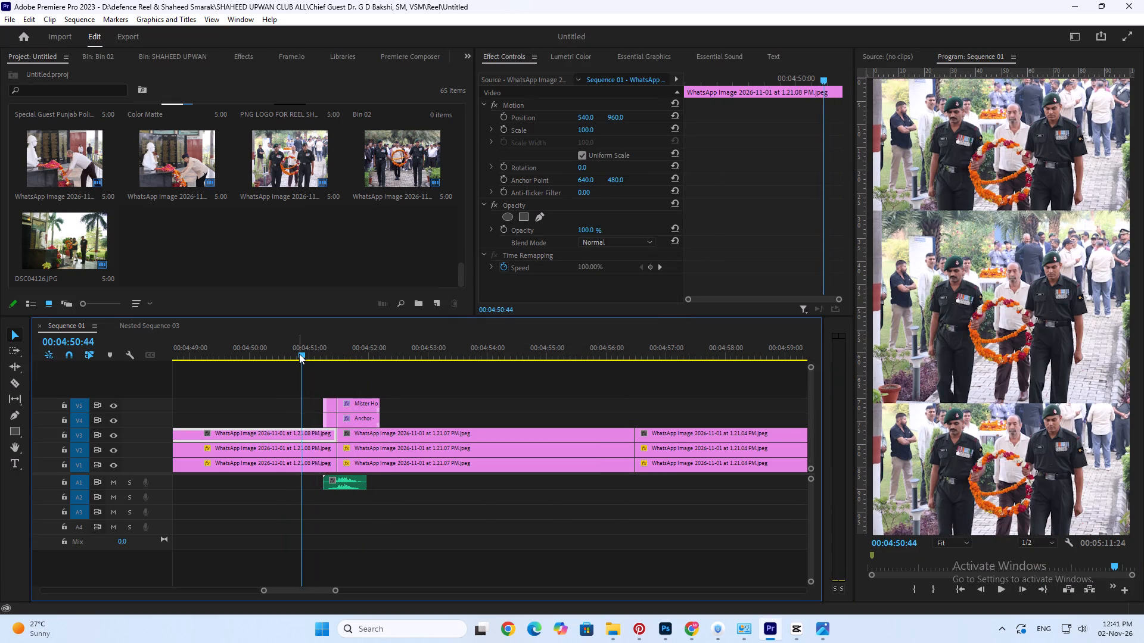
pyautogui.press('space')
pyautogui.click(300, 353)
pyautogui.press('space')
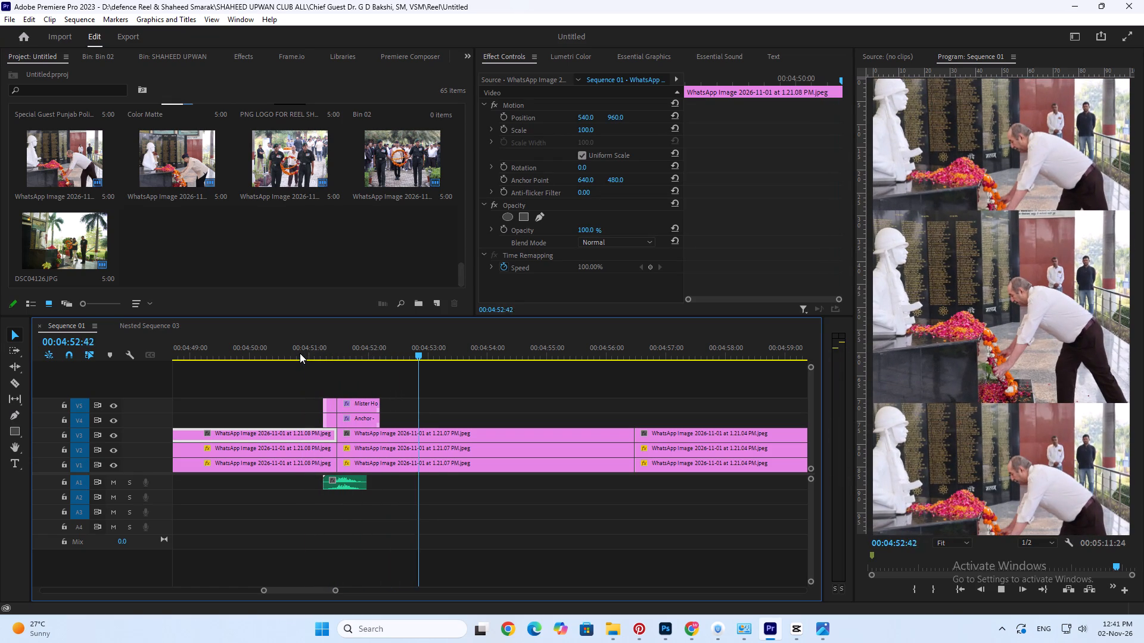
pyautogui.press('space')
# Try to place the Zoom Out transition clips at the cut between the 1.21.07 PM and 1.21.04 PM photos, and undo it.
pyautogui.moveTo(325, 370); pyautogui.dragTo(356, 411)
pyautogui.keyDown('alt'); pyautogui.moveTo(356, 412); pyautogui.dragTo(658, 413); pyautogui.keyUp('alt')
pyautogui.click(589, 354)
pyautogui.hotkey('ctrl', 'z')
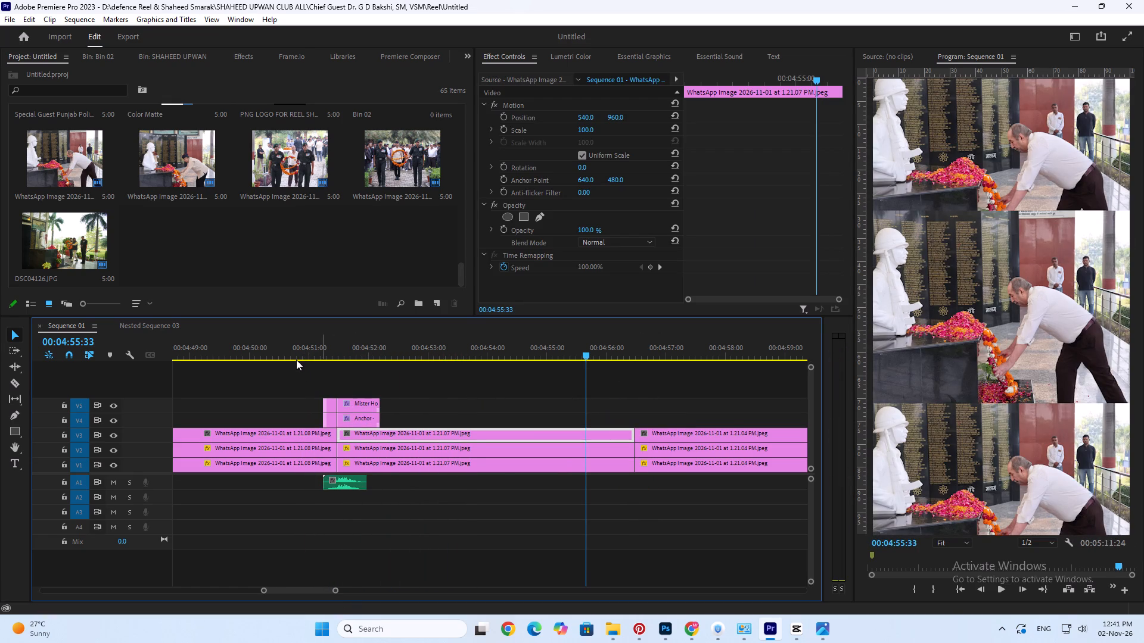
# Duplicate the Zoom Out transition's video and sound clips onto the cut between the 1.21.07 PM and 1.21.04 PM photos.
pyautogui.moveTo(307, 377); pyautogui.dragTo(402, 426)
pyautogui.keyDown('alt'); pyautogui.moveTo(368, 420); pyautogui.dragTo(665, 417); pyautogui.keyUp('alt')
# Play back the duplicated transition around the cut into the 1.21.04 PM photo several times to check its alignment.
pyautogui.click(575, 352)
pyautogui.press('space')
pyautogui.scroll(-6, 578, 350)
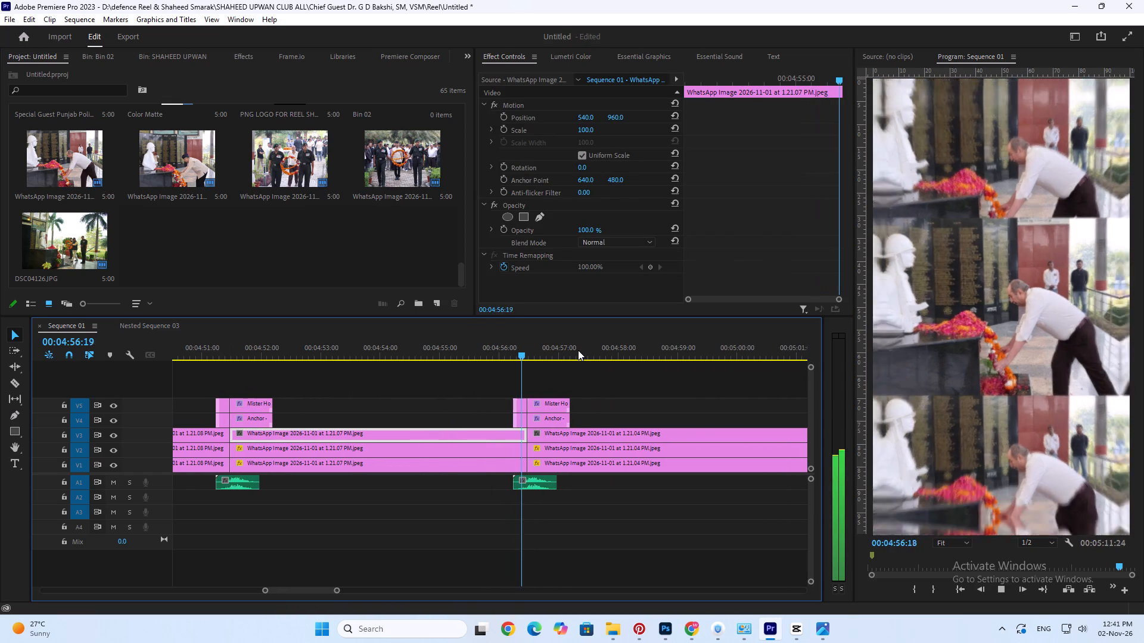
pyautogui.press('space')
pyautogui.moveTo(579, 350); pyautogui.dragTo(529, 351)
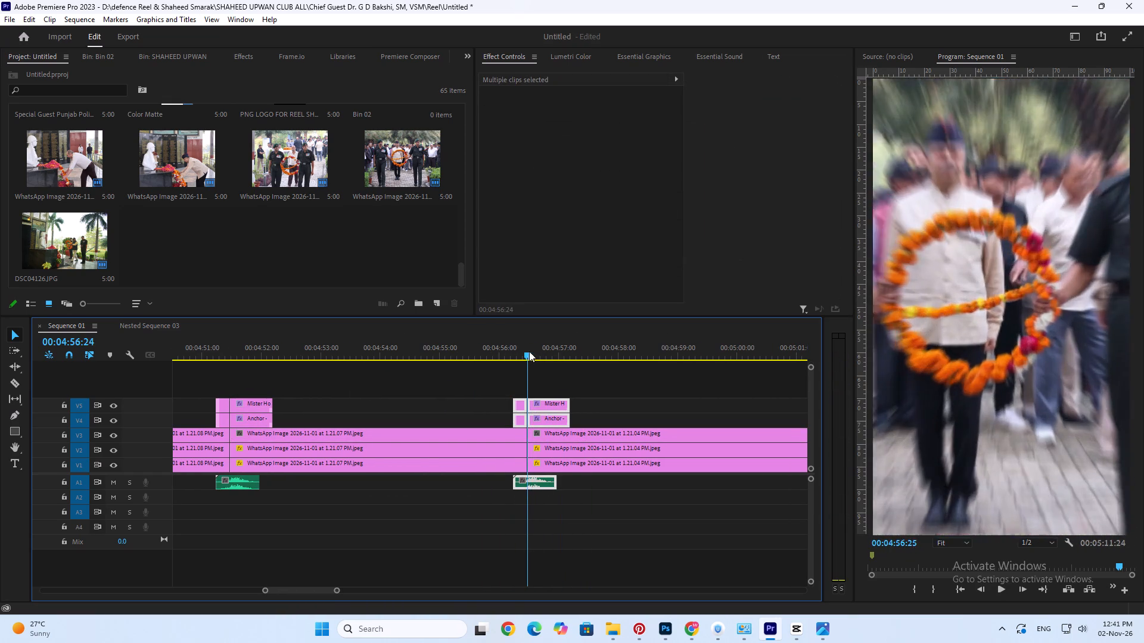
pyautogui.moveTo(529, 351); pyautogui.dragTo(526, 350)
pyautogui.press('space')
pyautogui.click(526, 350)
pyautogui.press('space')
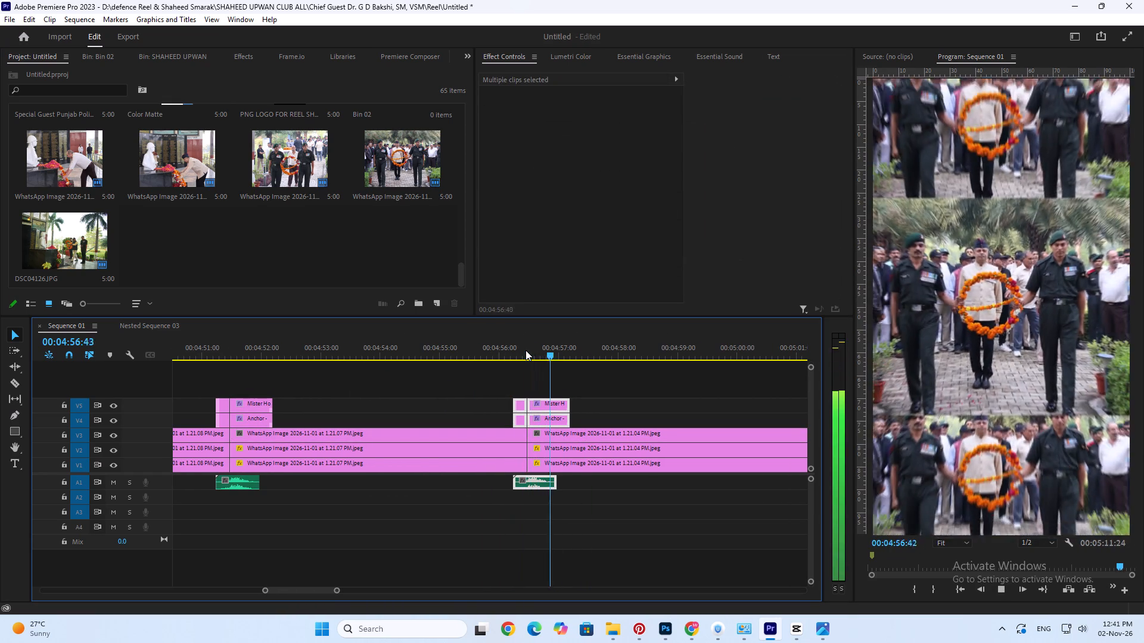
pyautogui.click(526, 350)
pyautogui.press('space')
pyautogui.scroll(-4, 526, 350)
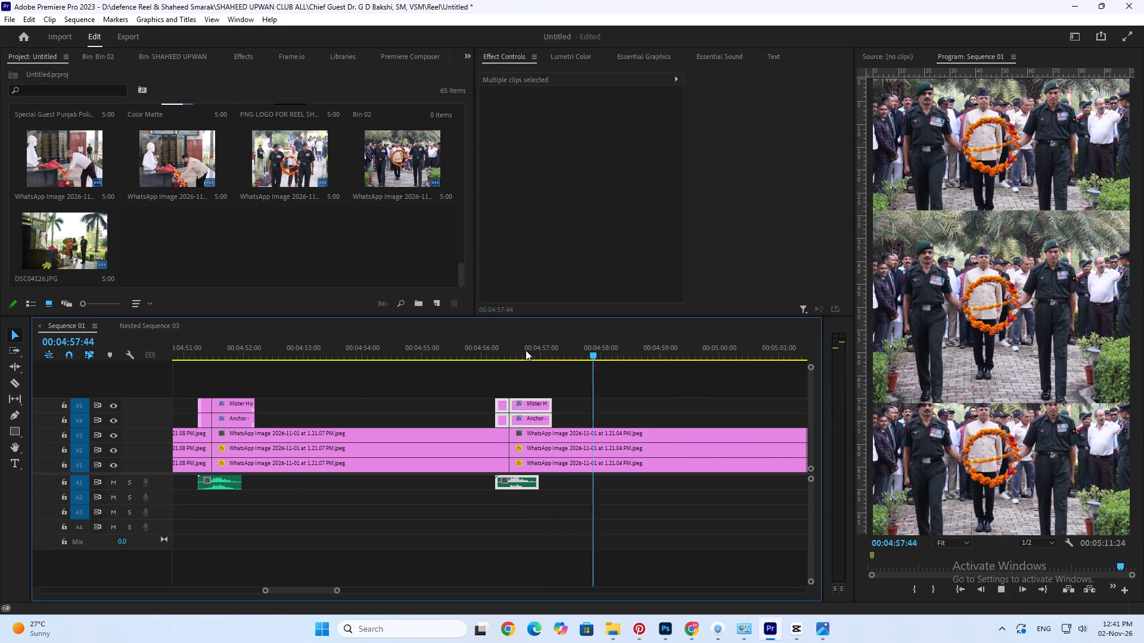
pyautogui.scroll(-4, 526, 350)
pyautogui.press('space')
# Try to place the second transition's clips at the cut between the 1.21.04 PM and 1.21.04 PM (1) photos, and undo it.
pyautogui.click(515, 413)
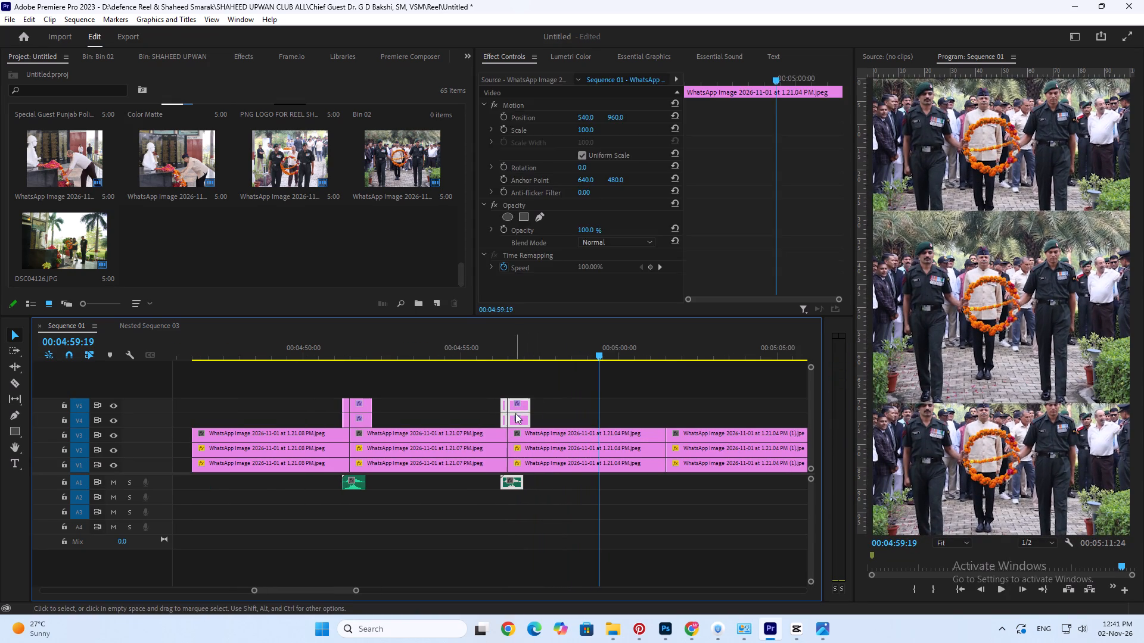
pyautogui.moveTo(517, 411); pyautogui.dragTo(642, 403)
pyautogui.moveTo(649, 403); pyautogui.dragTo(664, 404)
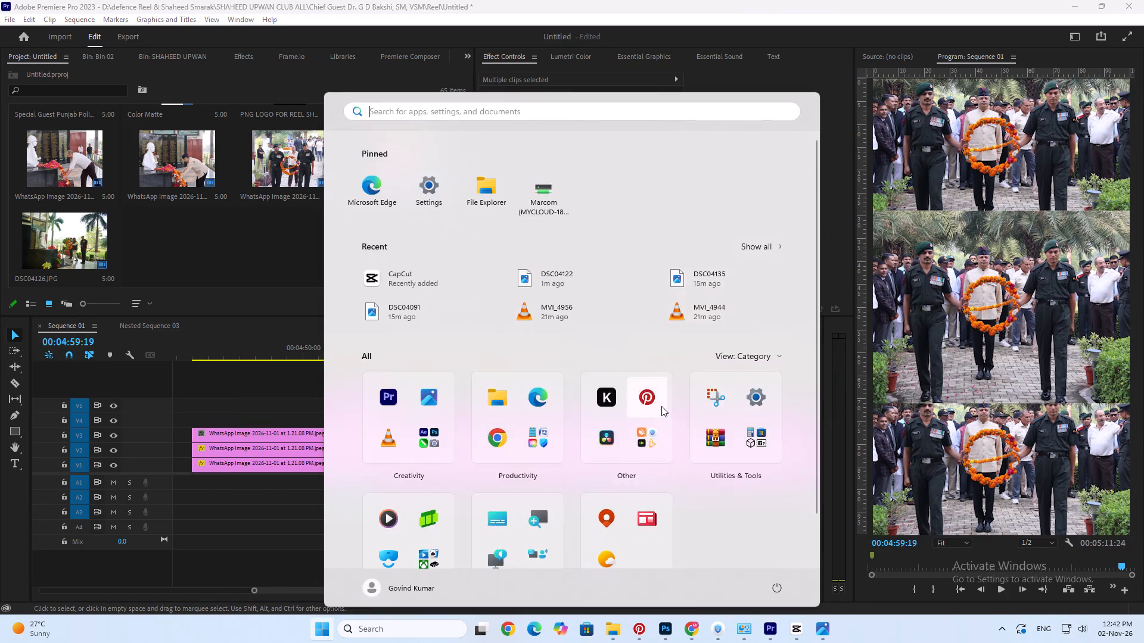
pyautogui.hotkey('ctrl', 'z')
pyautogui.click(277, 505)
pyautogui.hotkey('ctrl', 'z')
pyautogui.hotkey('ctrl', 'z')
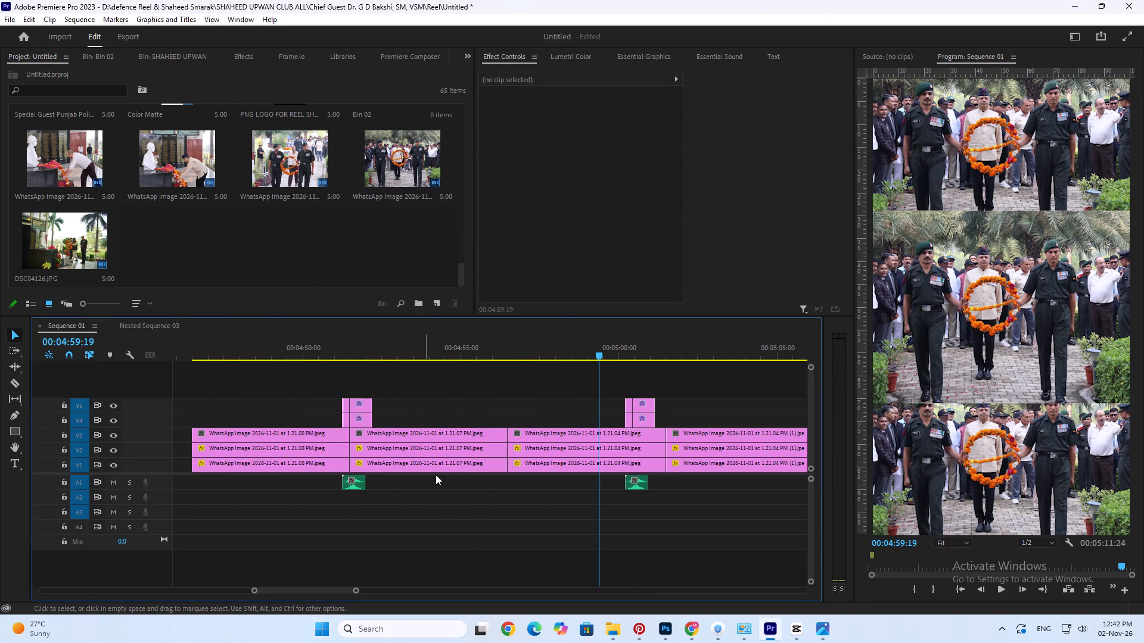
# Duplicate the second transition's clips onto the cut between the 1.21.04 PM and 1.21.04 PM (1) photos, and play it back.
pyautogui.click(522, 405)
pyautogui.keyDown('alt'); pyautogui.moveTo(523, 414); pyautogui.dragTo(583, 396); pyautogui.keyUp('alt')
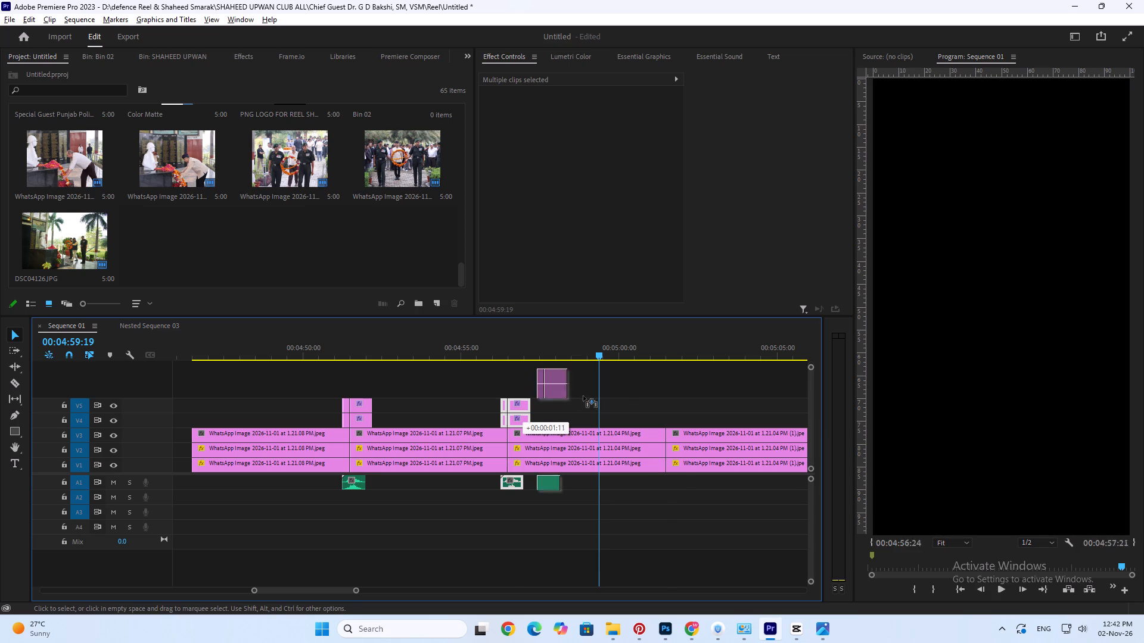
pyautogui.keyDown('alt'); pyautogui.moveTo(583, 396); pyautogui.dragTo(680, 420); pyautogui.keyUp('alt')
pyautogui.moveTo(623, 349); pyautogui.dragTo(648, 349)
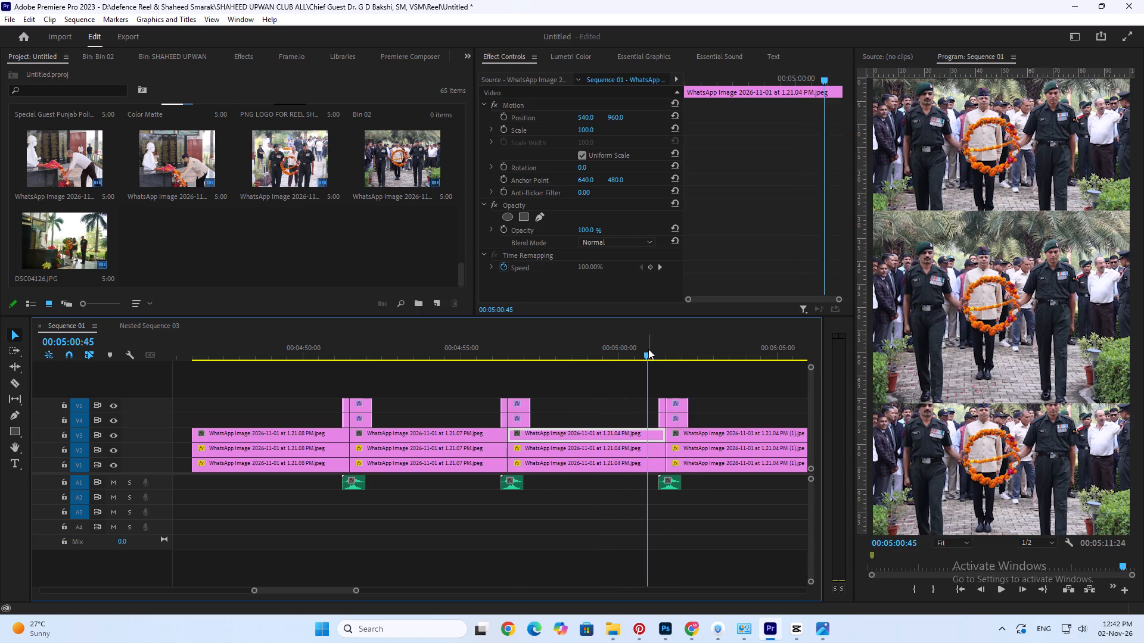
pyautogui.press('space')
pyautogui.click(648, 349)
pyautogui.press('space')
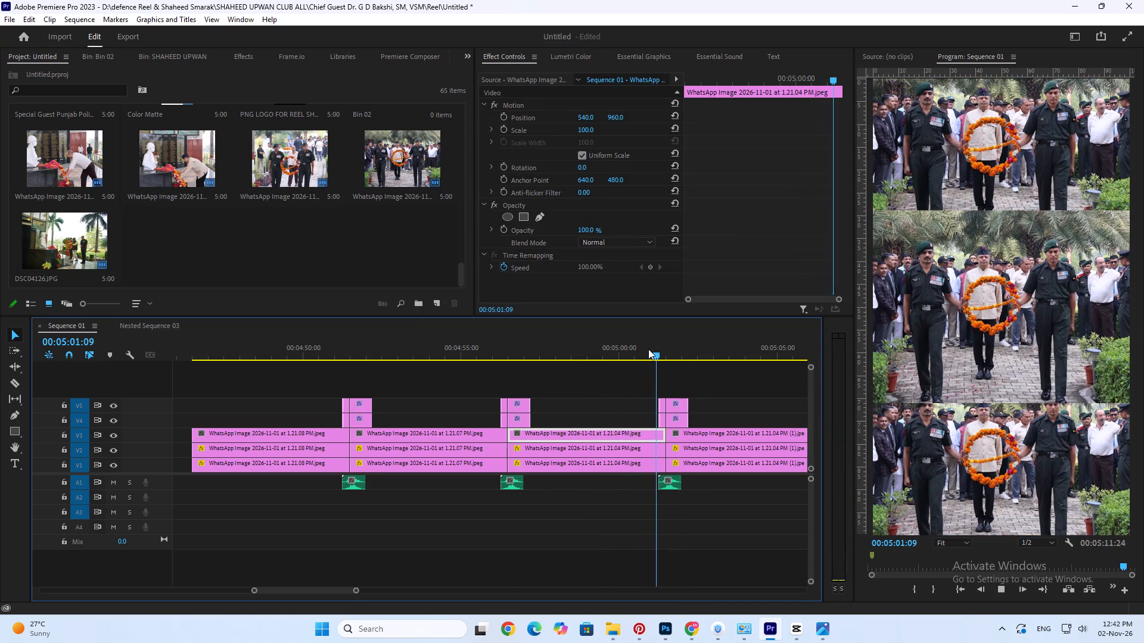
pyautogui.press('space')
pyautogui.press('space')
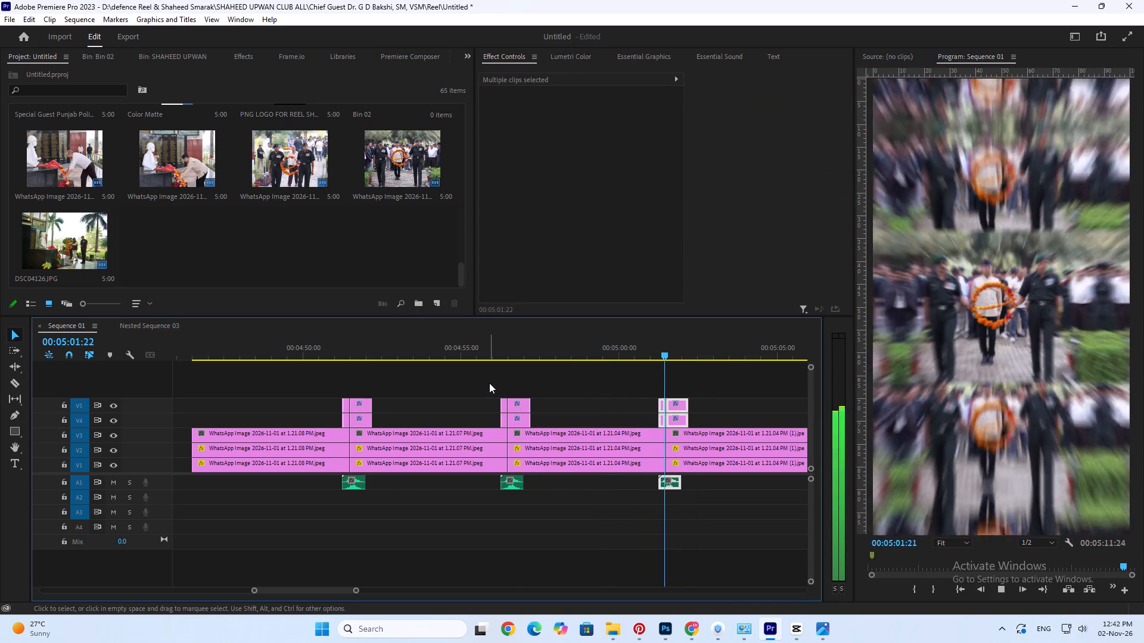
# Duplicate the third transition's clips to the start of the DSC04126 photo, and play back that part.
pyautogui.keyDown('alt'); pyautogui.scroll(-5, 489, 383); pyautogui.keyUp('alt')
pyautogui.scroll(2, 489, 383)
pyautogui.keyDown('alt'); pyautogui.scroll(-3, 489, 383); pyautogui.keyUp('alt')
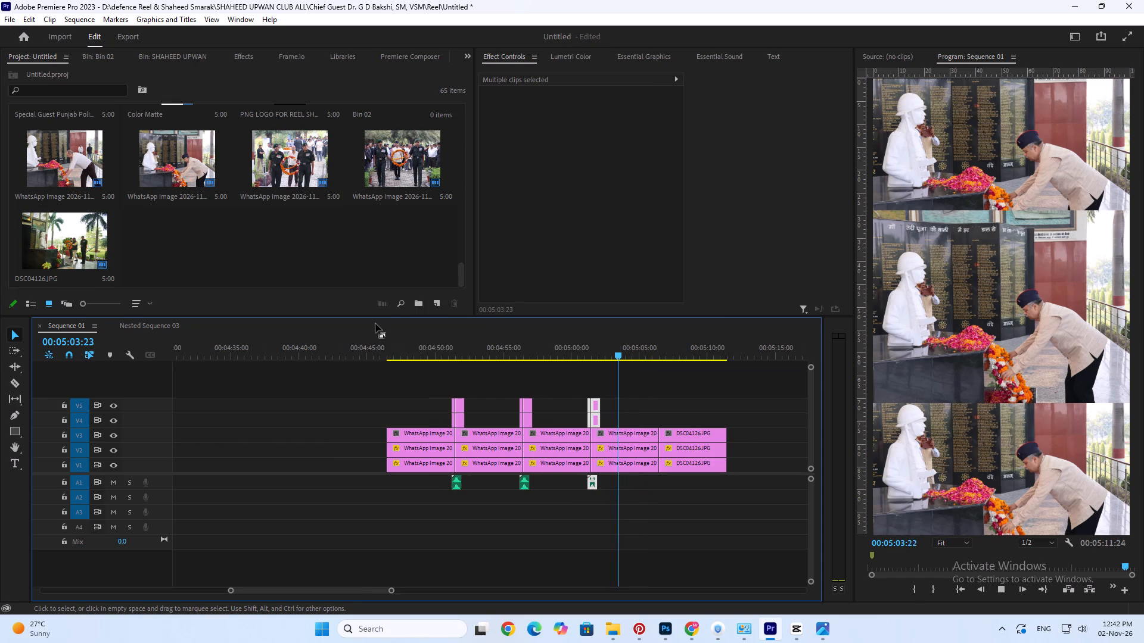
pyautogui.keyDown('alt'); pyautogui.moveTo(594, 417); pyautogui.dragTo(667, 419); pyautogui.keyUp('alt')
pyautogui.keyDown('alt'); pyautogui.scroll(5, 666, 420); pyautogui.keyUp('alt')
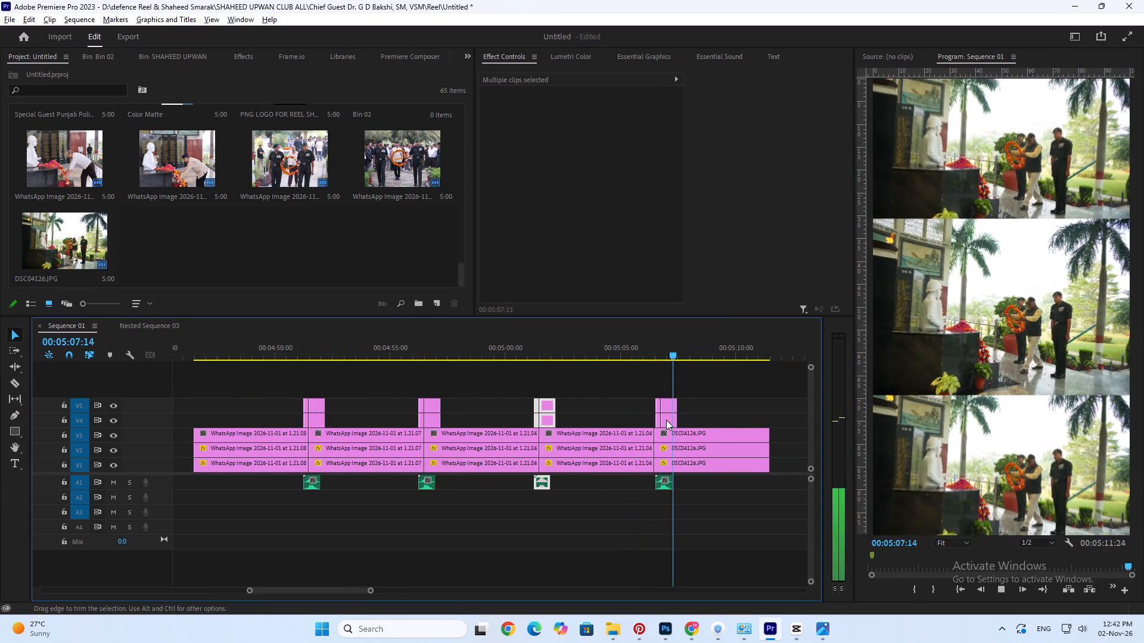
pyautogui.press('space')
pyautogui.click(655, 354)
pyautogui.press('space')
pyautogui.keyDown('alt'); pyautogui.scroll(2, 651, 355); pyautogui.keyUp('alt')
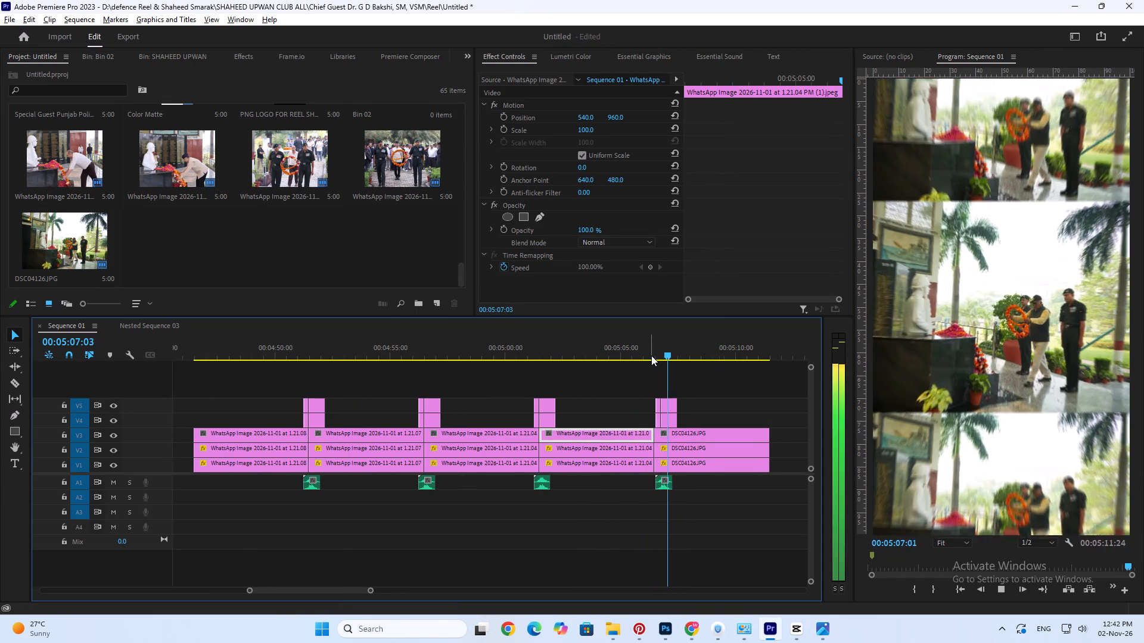
pyautogui.keyDown('alt'); pyautogui.scroll(3, 651, 355); pyautogui.keyUp('alt')
pyautogui.press('space')
# Shift the fourth transition's clips earlier so they straddle the cut between the 1.21.04 PM (1) and DSC04126 photos.
pyautogui.click(687, 416)
pyautogui.moveTo(681, 420); pyautogui.dragTo(673, 422)
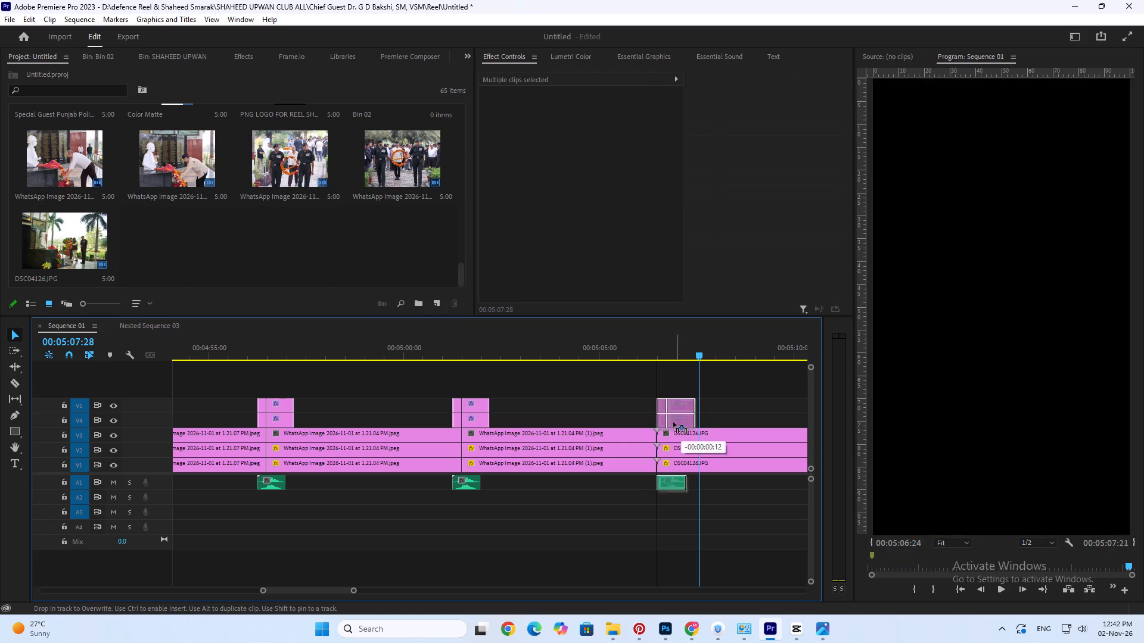
pyautogui.moveTo(673, 422); pyautogui.dragTo(670, 422)
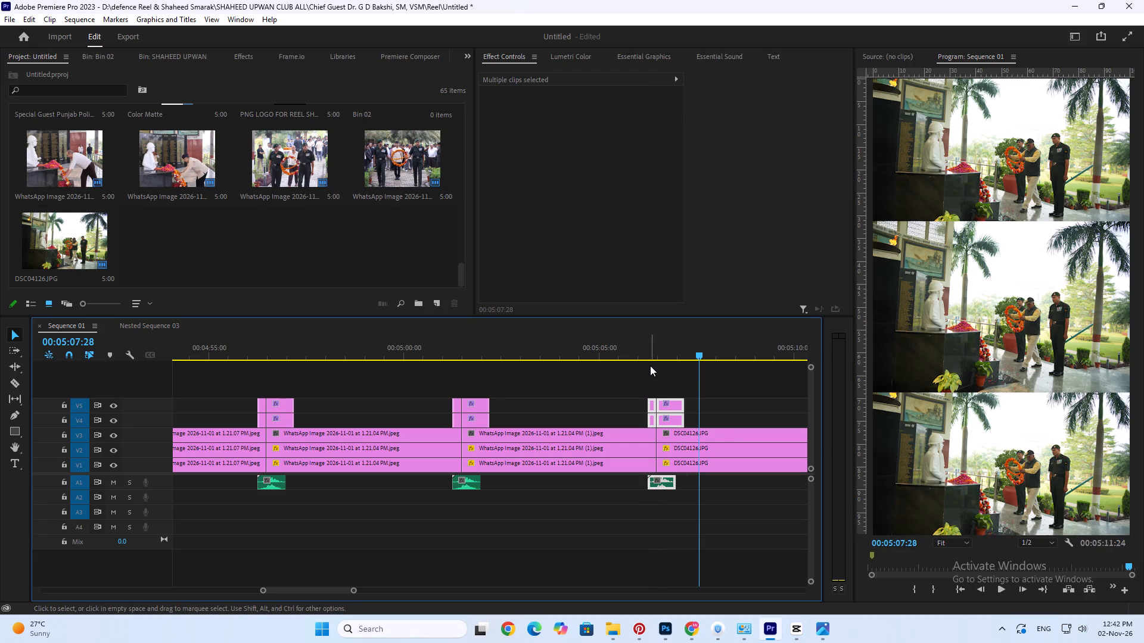
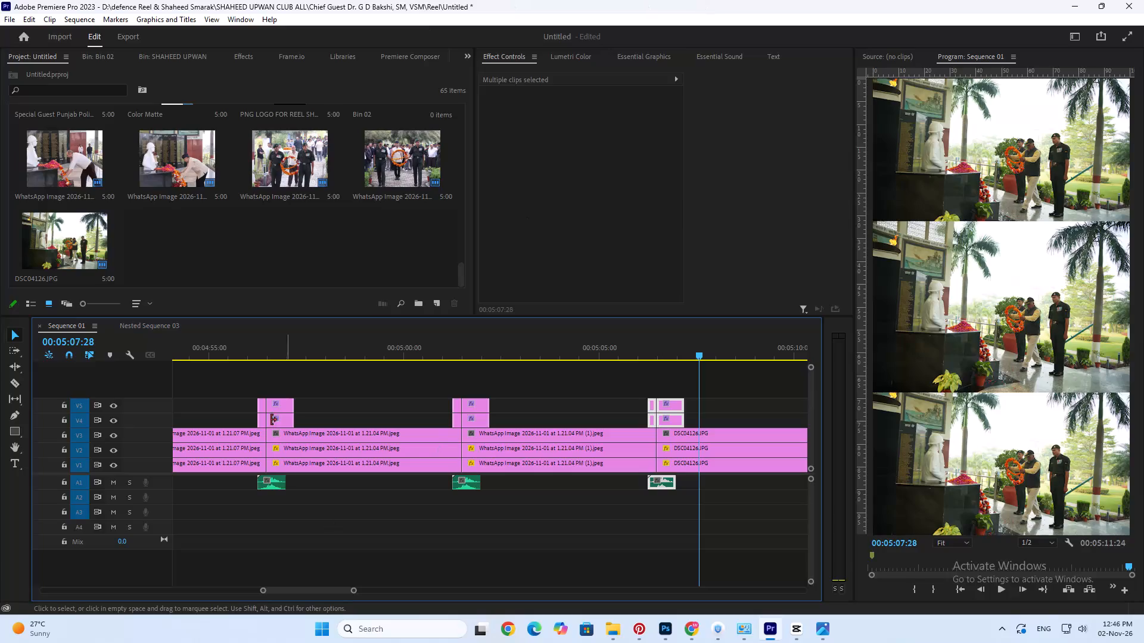
# Delete all the transition clips on V4 and V5 and their sound clips on A1 above and below the photo stacks.
pyautogui.scroll(5, 273, 417)
pyautogui.keyDown('alt'); pyautogui.scroll(-7, 374, 443); pyautogui.keyUp('alt')
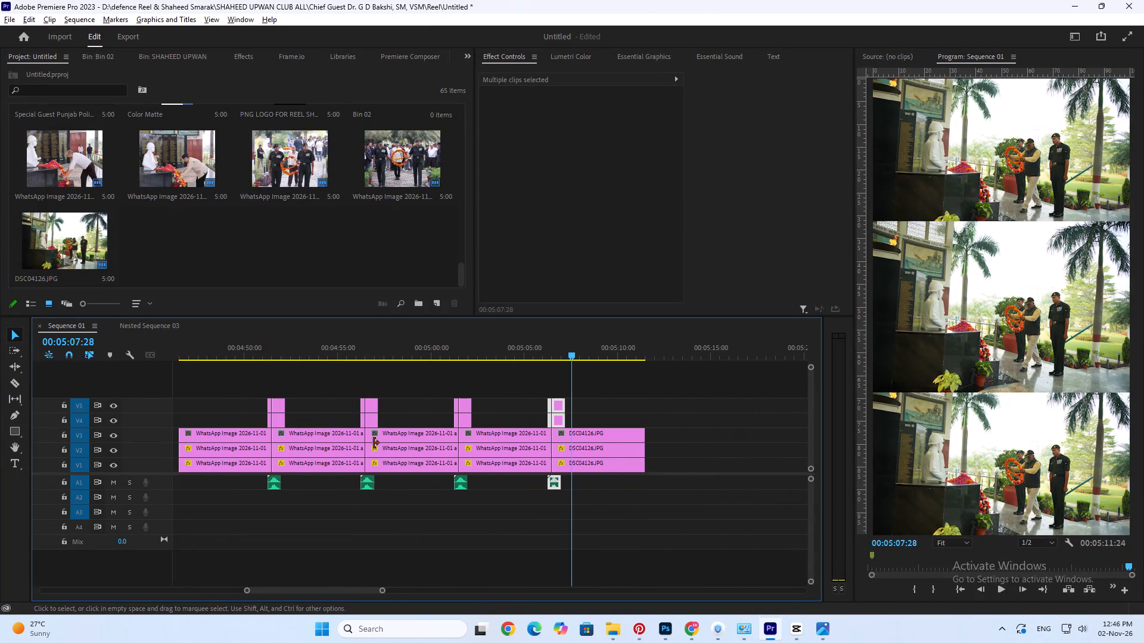
pyautogui.moveTo(260, 385); pyautogui.dragTo(654, 416)
pyautogui.press('Delete')
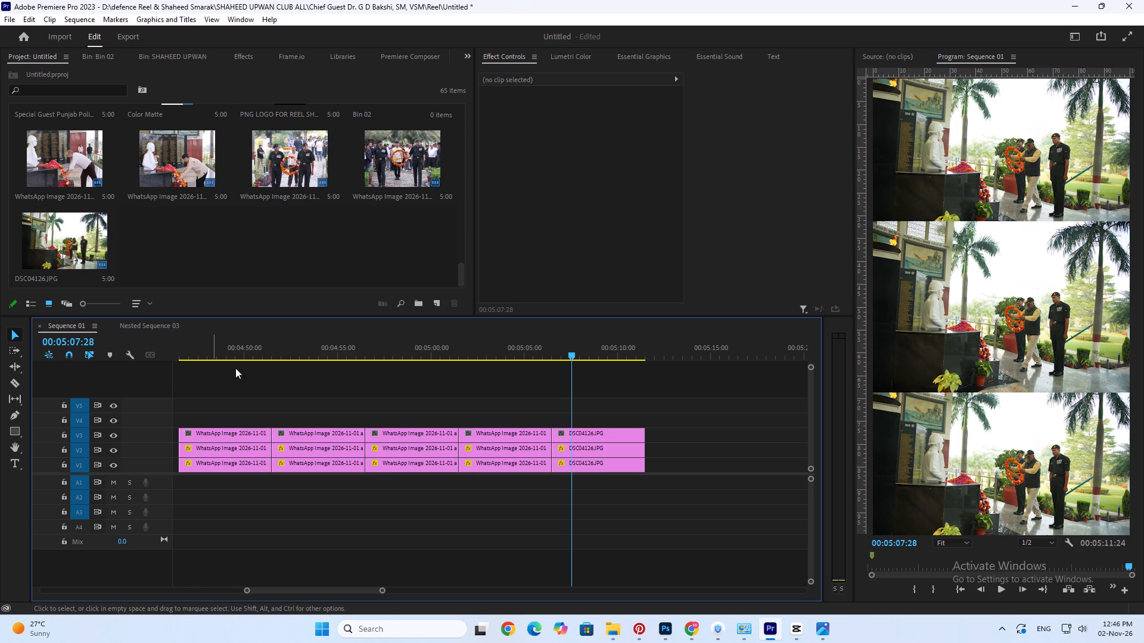
# Nest the second and the first three-layer photo stacks, each into its own nested sequence with the default name.
pyautogui.click(273, 347)
pyautogui.moveTo(324, 397); pyautogui.dragTo(316, 475)
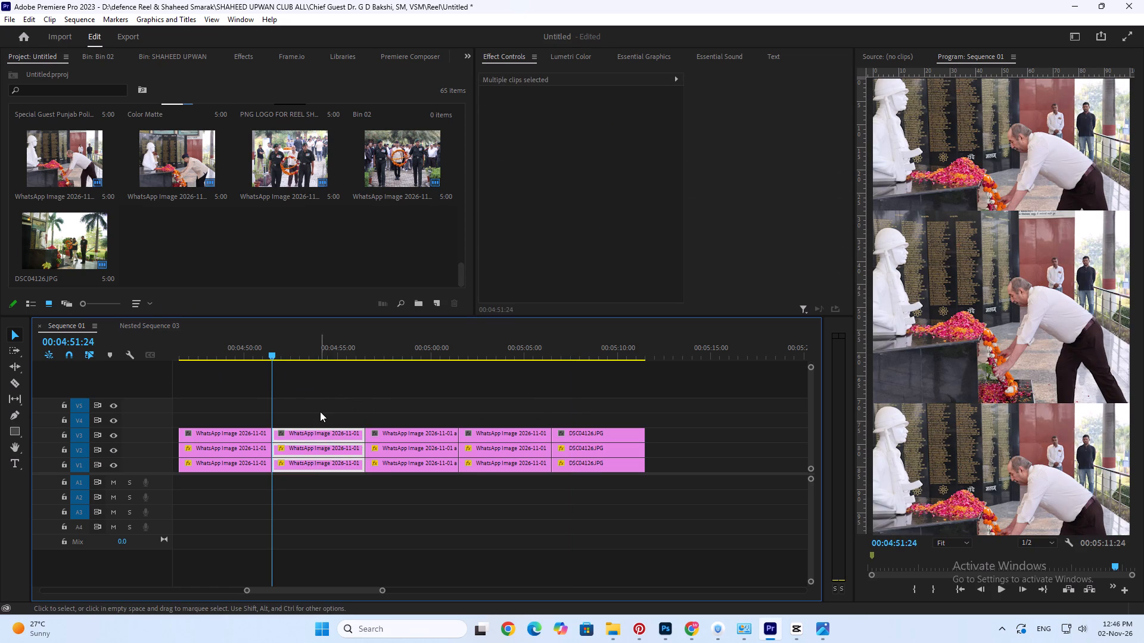
pyautogui.press('F4')
pyautogui.press('Return')
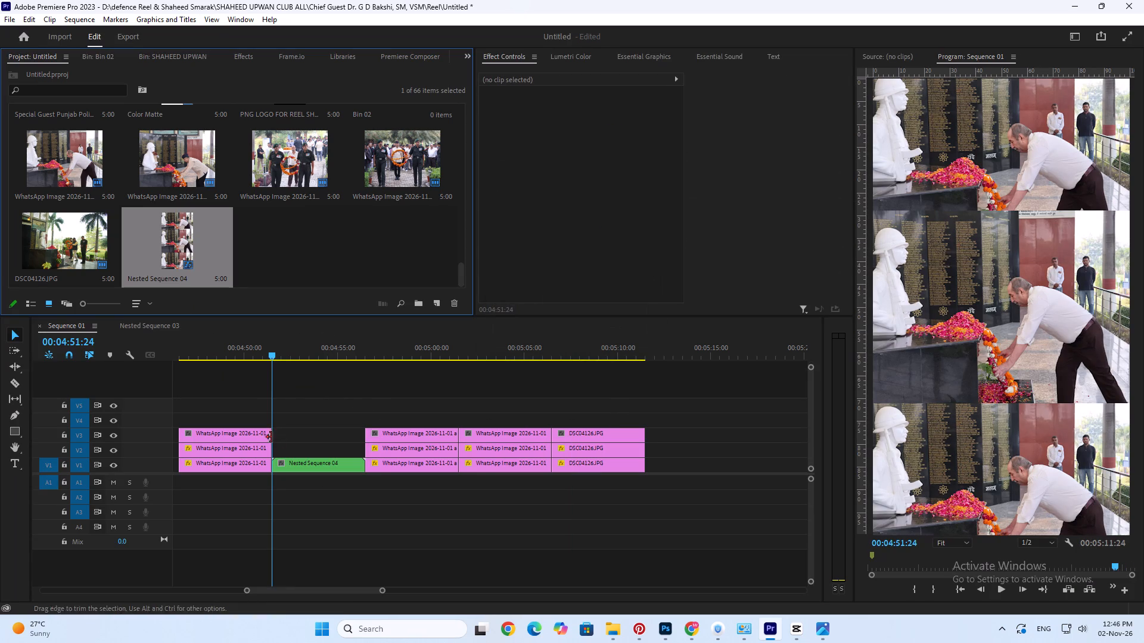
pyautogui.moveTo(244, 434); pyautogui.dragTo(238, 516)
pyautogui.moveTo(228, 400); pyautogui.dragTo(229, 511)
pyautogui.press('F4')
pyautogui.press('Return')
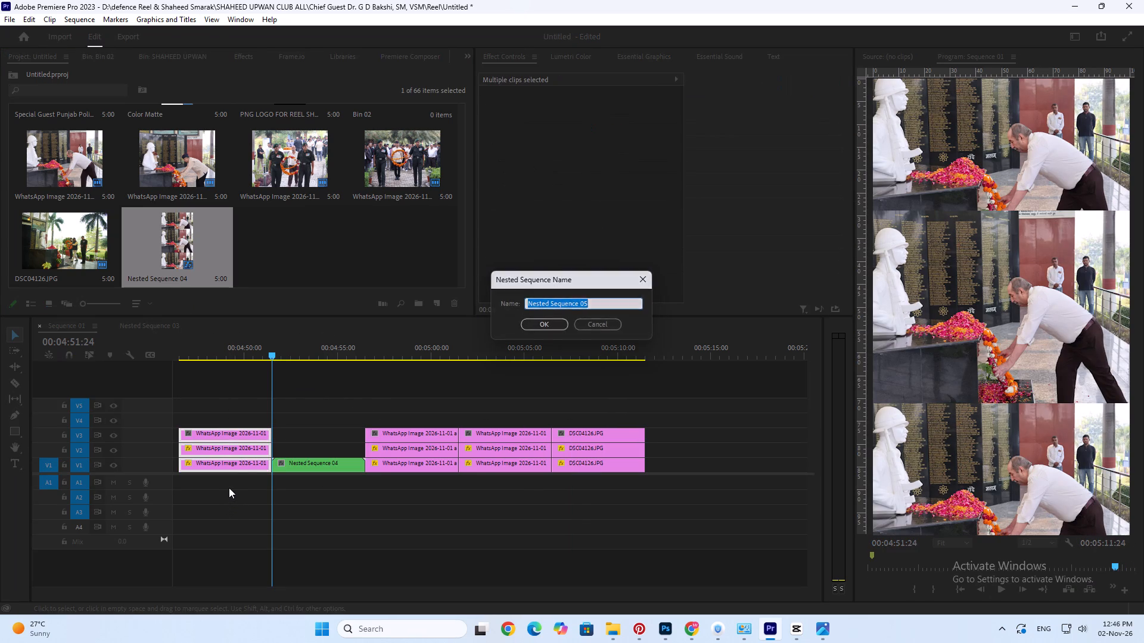
# Nest the third, fourth and DSC04126 photo stacks, each into its own nested sequence with the default name.
pyautogui.moveTo(386, 413); pyautogui.dragTo(411, 487)
pyautogui.press('F4')
pyautogui.press('Return')
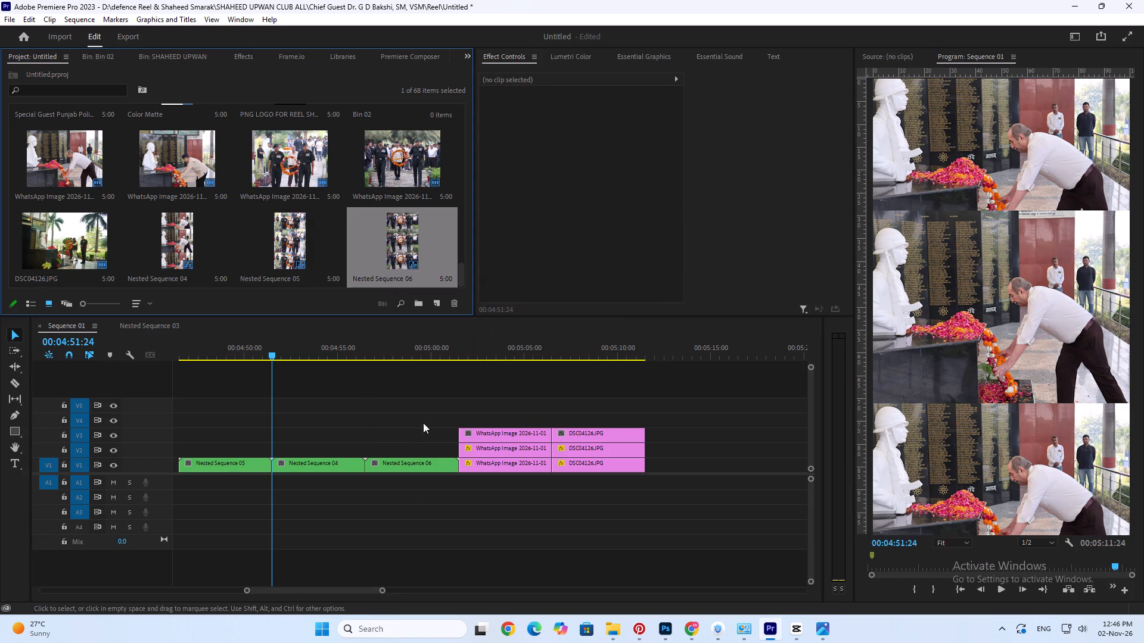
pyautogui.moveTo(499, 426); pyautogui.dragTo(507, 473)
pyautogui.press('F4')
pyautogui.press('Return')
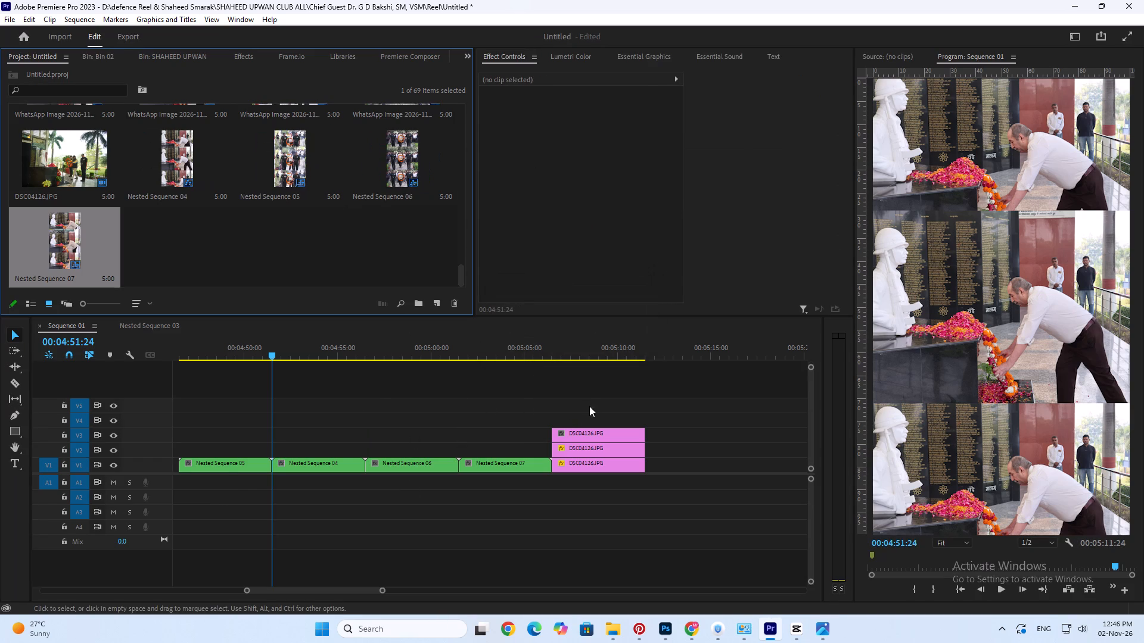
pyautogui.moveTo(593, 417); pyautogui.dragTo(598, 477)
pyautogui.press('F4')
pyautogui.press('Return')
# Open the Film Impact Dashboard extension.
pyautogui.scroll(6, 336, 442)
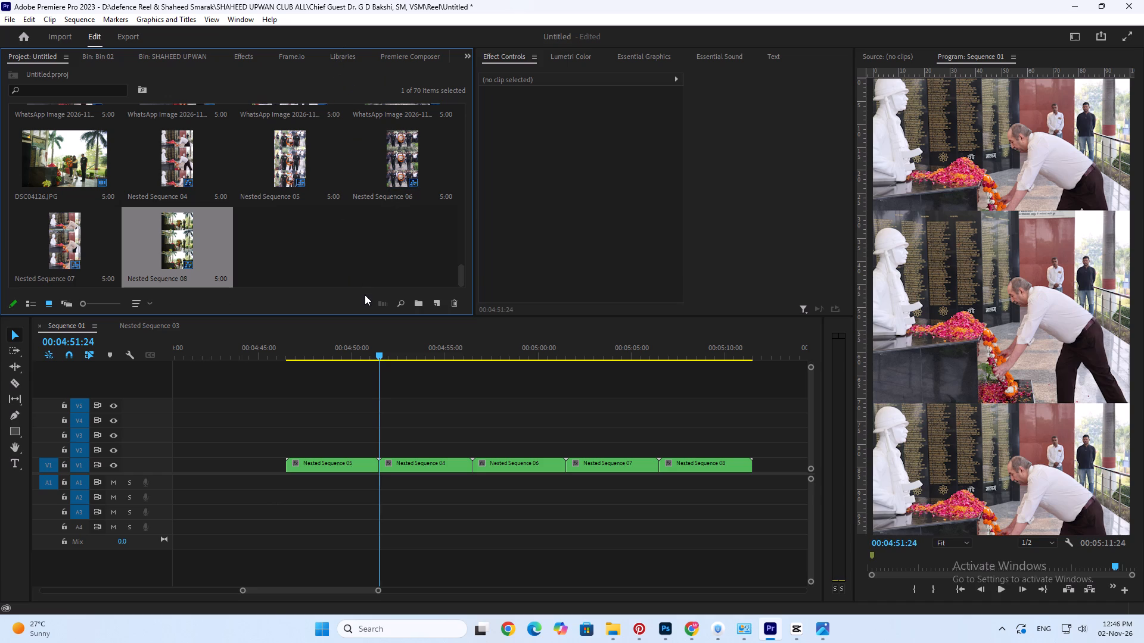
pyautogui.scroll(2, 297, 234)
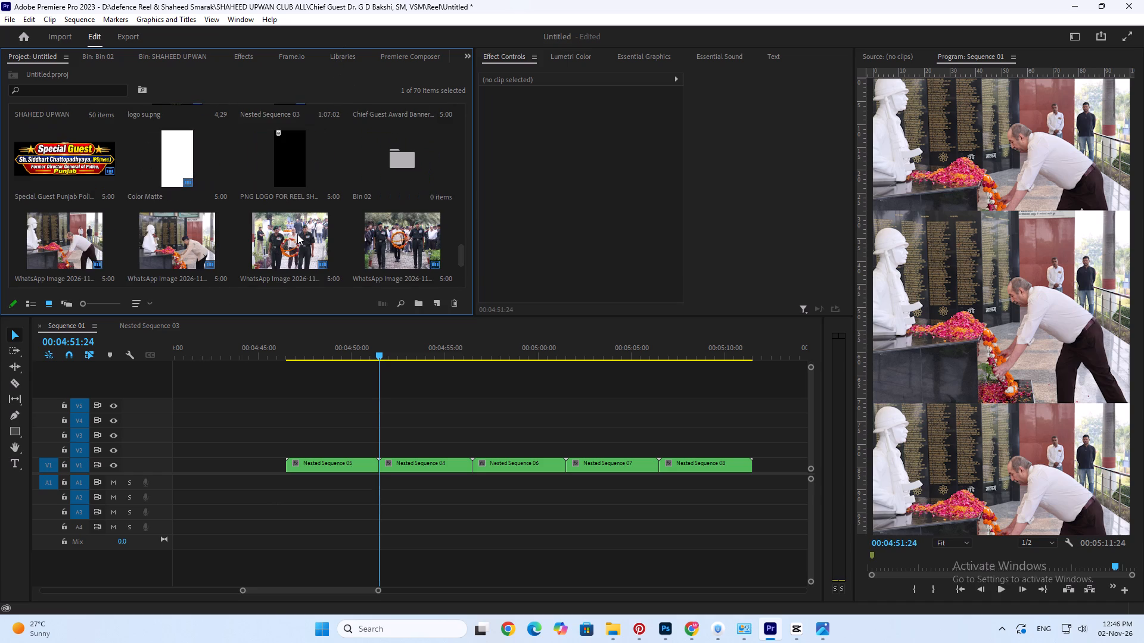
pyautogui.scroll(-3, 297, 234)
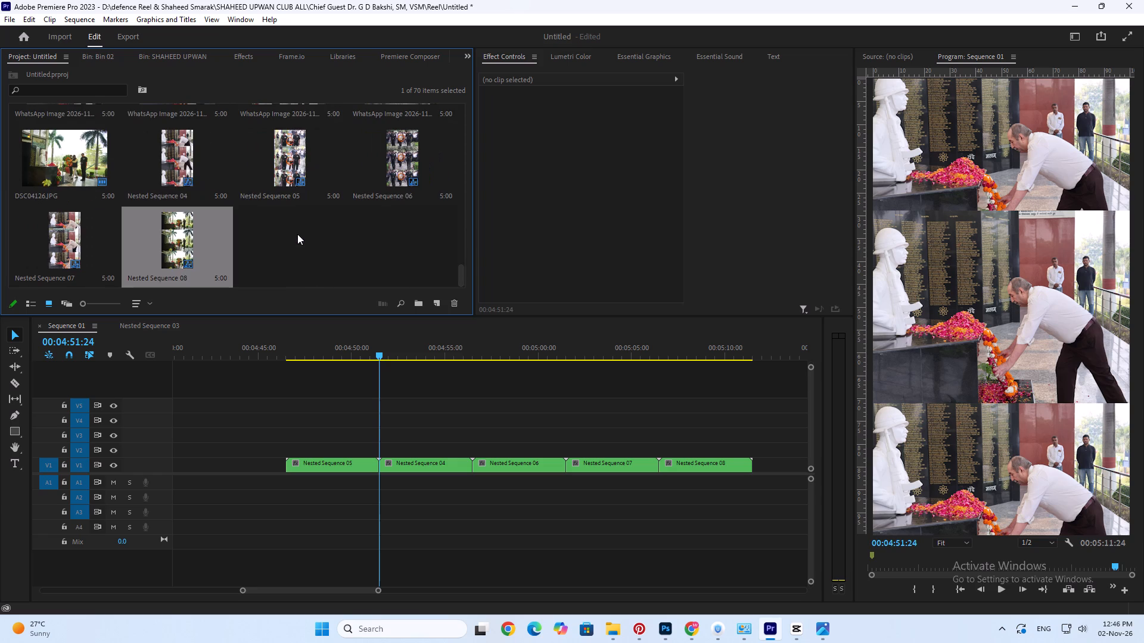
pyautogui.click(237, 21)
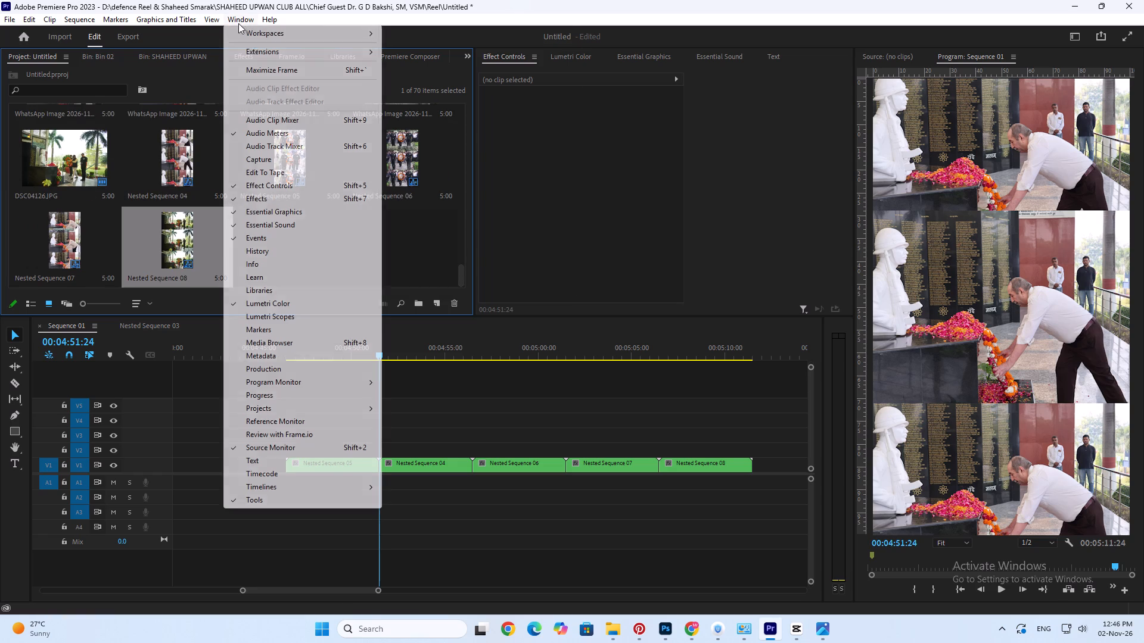
pyautogui.click(421, 95)
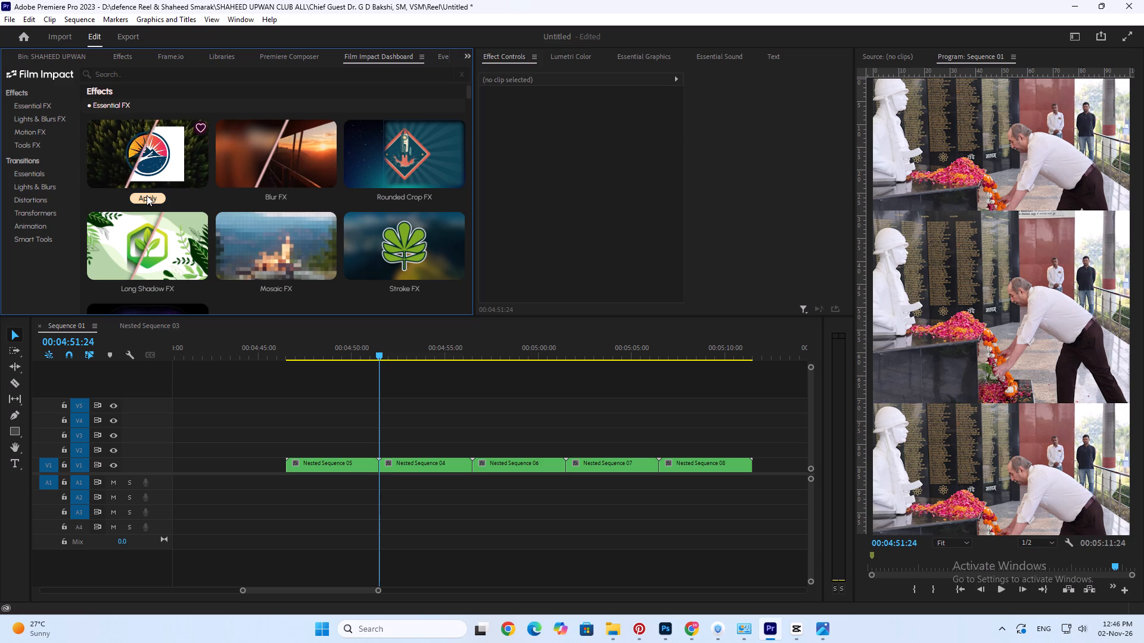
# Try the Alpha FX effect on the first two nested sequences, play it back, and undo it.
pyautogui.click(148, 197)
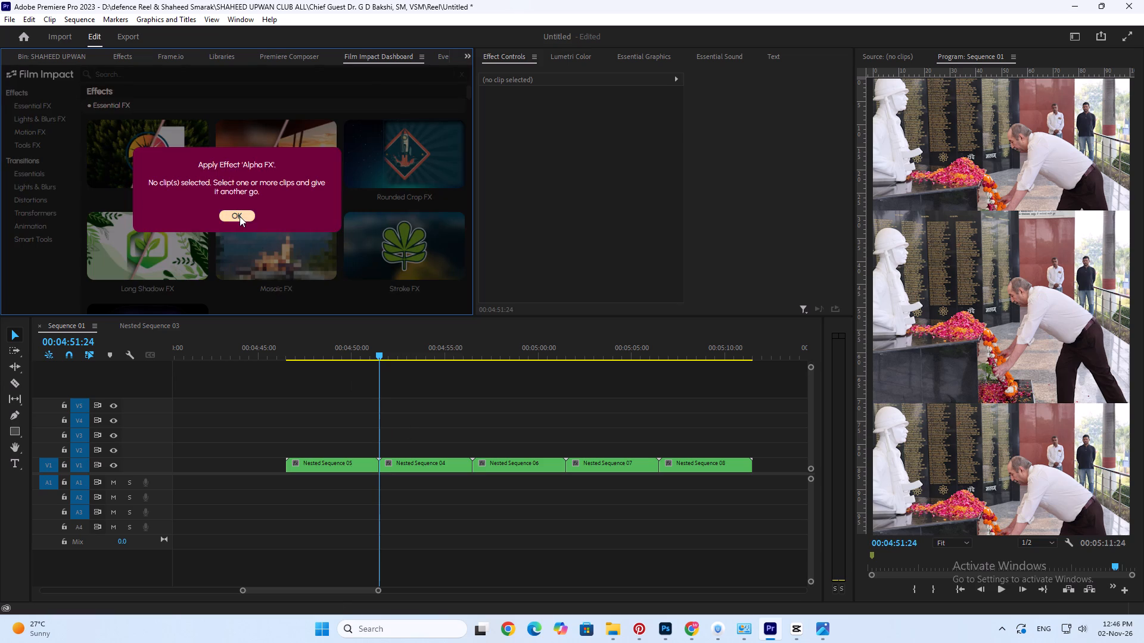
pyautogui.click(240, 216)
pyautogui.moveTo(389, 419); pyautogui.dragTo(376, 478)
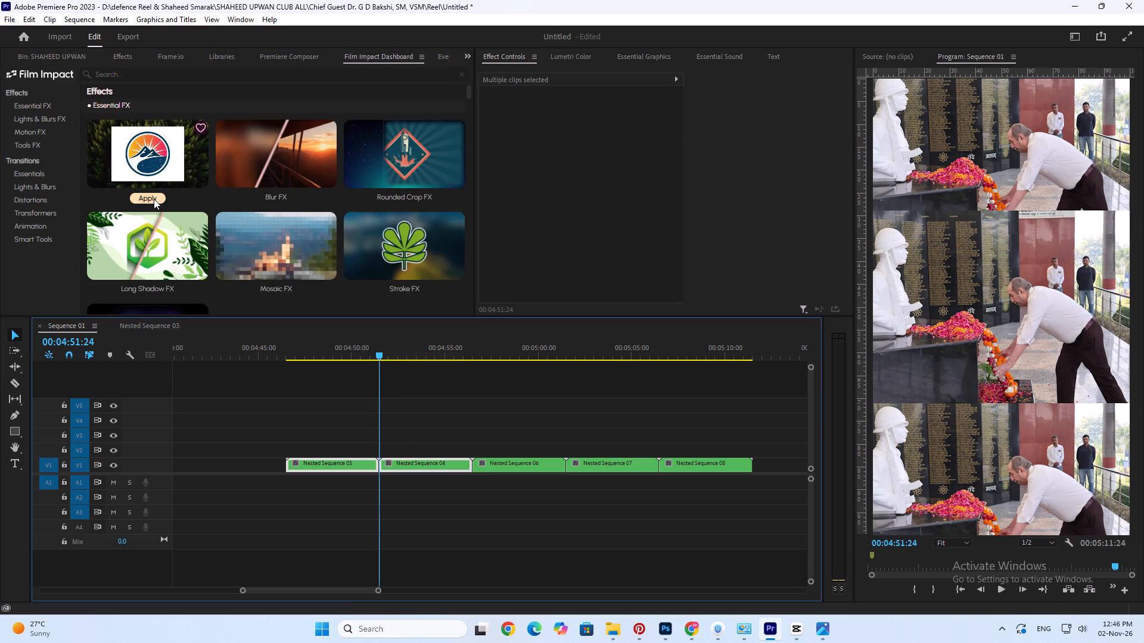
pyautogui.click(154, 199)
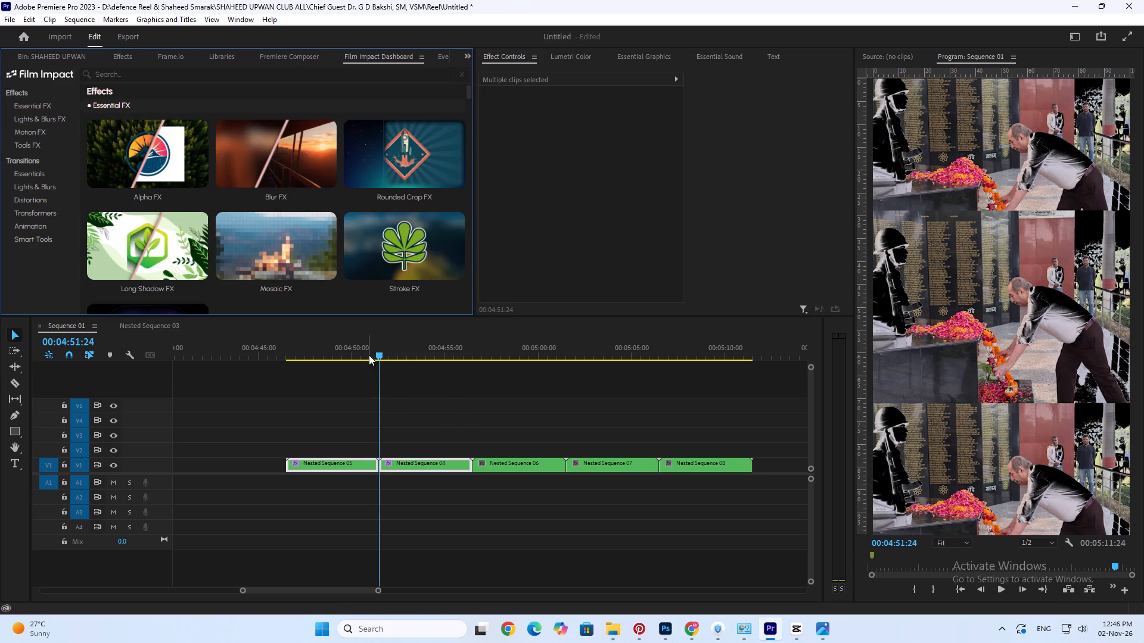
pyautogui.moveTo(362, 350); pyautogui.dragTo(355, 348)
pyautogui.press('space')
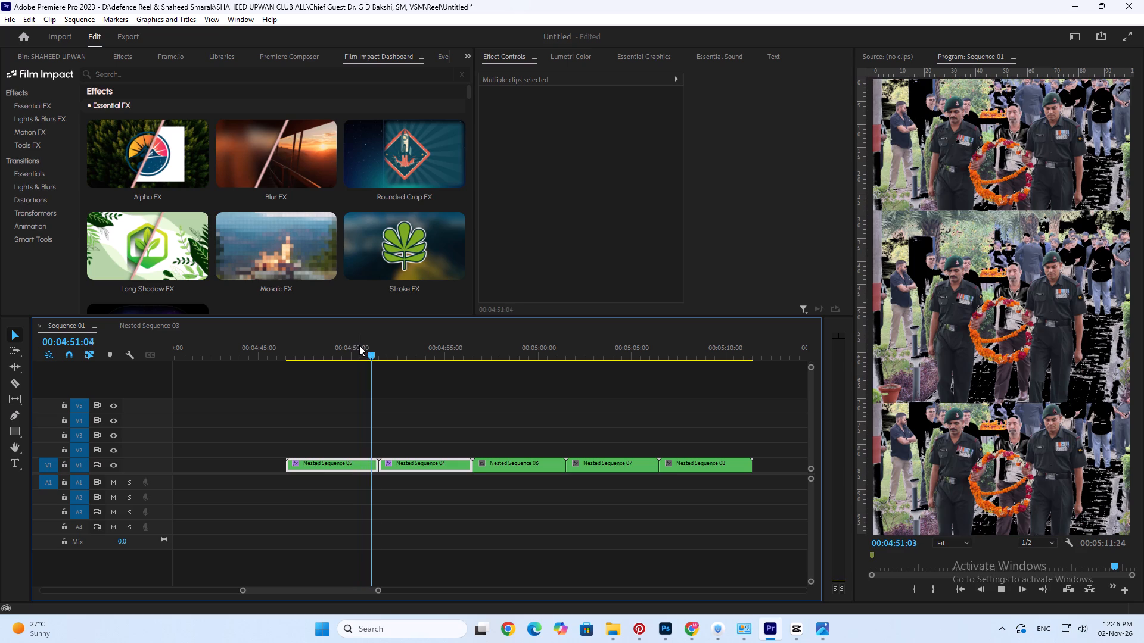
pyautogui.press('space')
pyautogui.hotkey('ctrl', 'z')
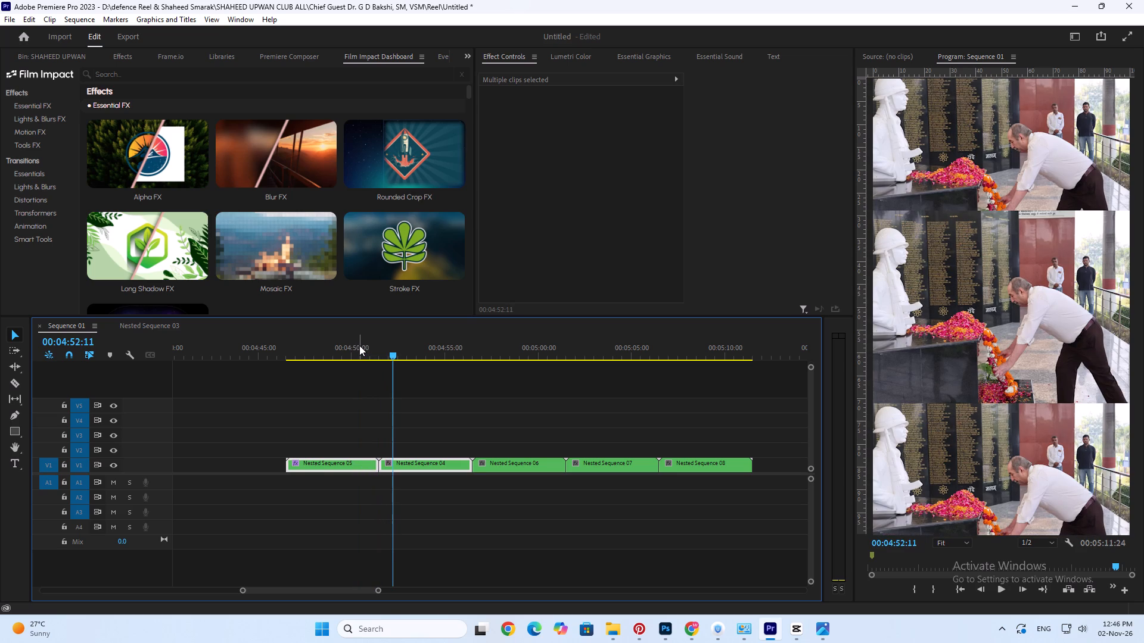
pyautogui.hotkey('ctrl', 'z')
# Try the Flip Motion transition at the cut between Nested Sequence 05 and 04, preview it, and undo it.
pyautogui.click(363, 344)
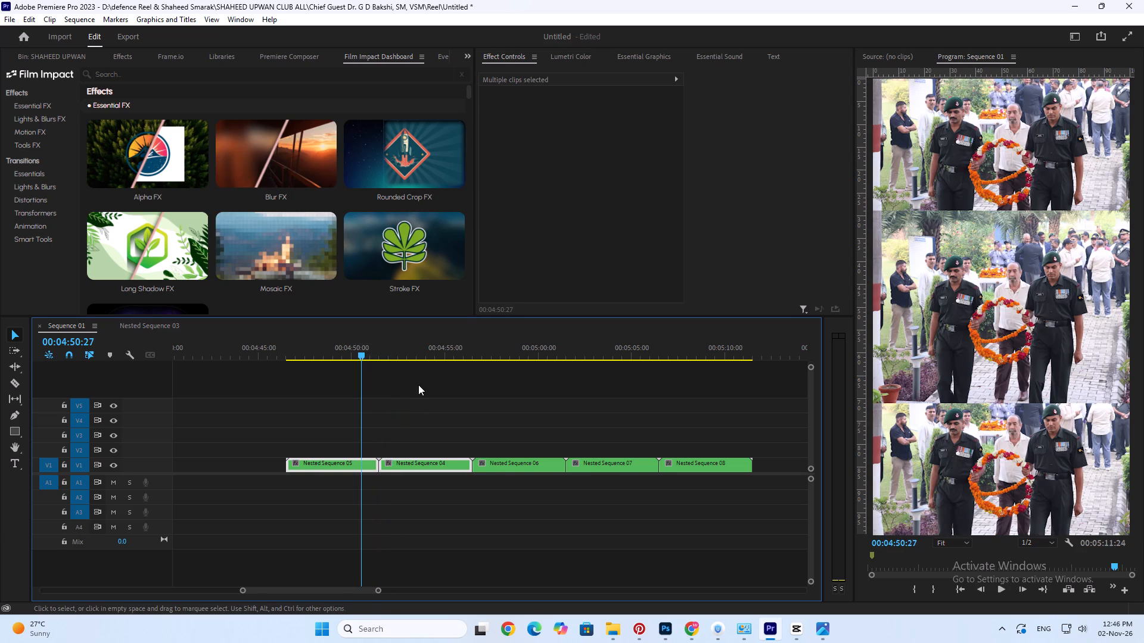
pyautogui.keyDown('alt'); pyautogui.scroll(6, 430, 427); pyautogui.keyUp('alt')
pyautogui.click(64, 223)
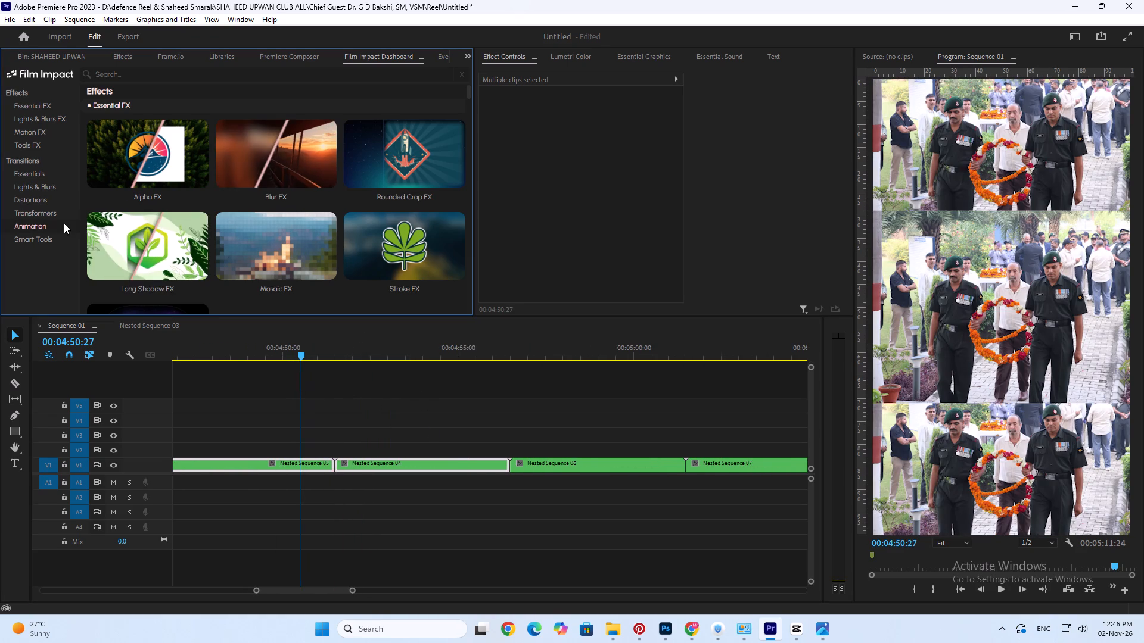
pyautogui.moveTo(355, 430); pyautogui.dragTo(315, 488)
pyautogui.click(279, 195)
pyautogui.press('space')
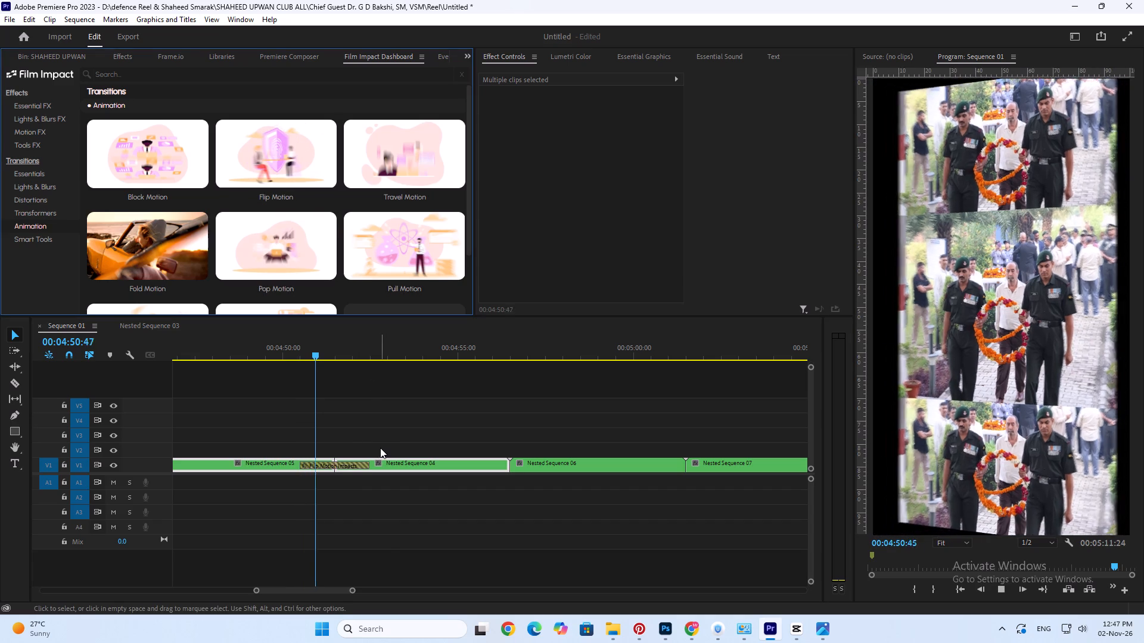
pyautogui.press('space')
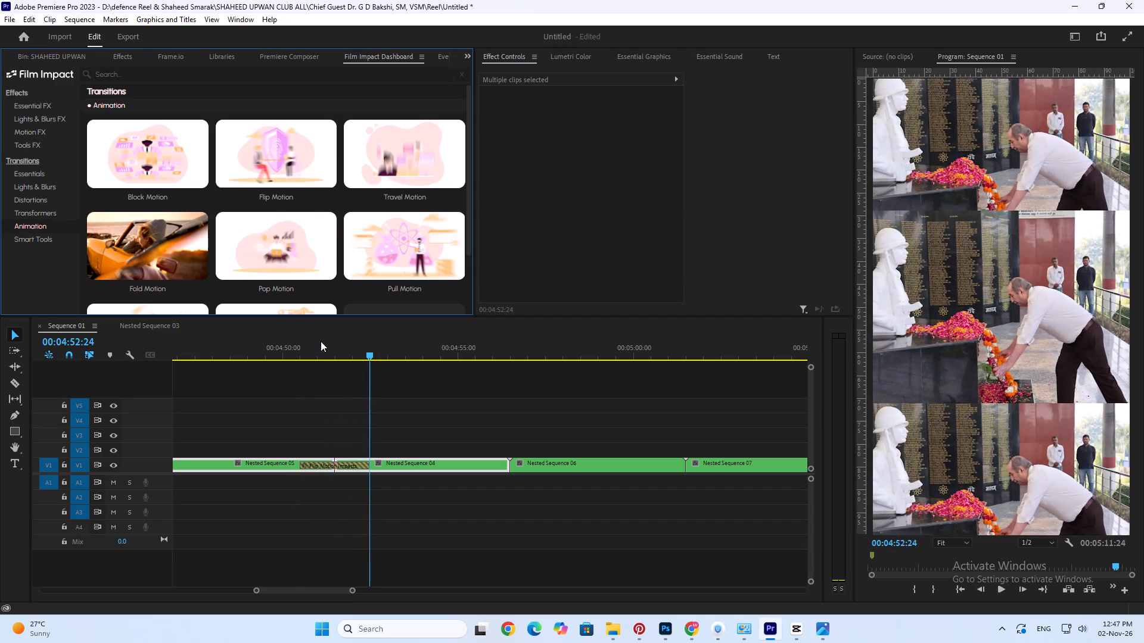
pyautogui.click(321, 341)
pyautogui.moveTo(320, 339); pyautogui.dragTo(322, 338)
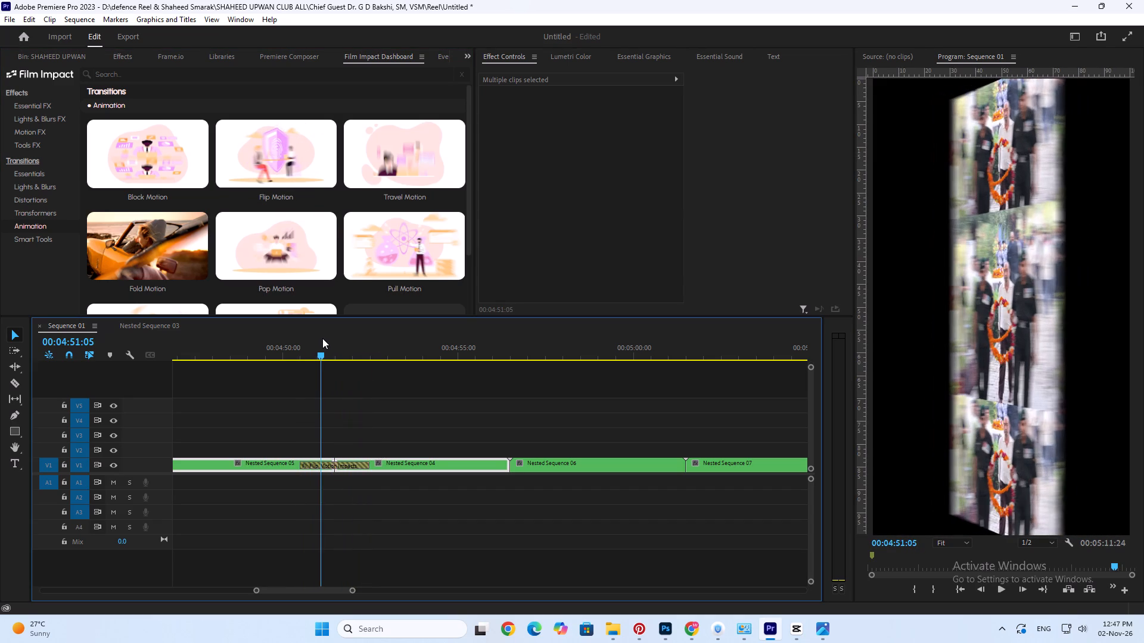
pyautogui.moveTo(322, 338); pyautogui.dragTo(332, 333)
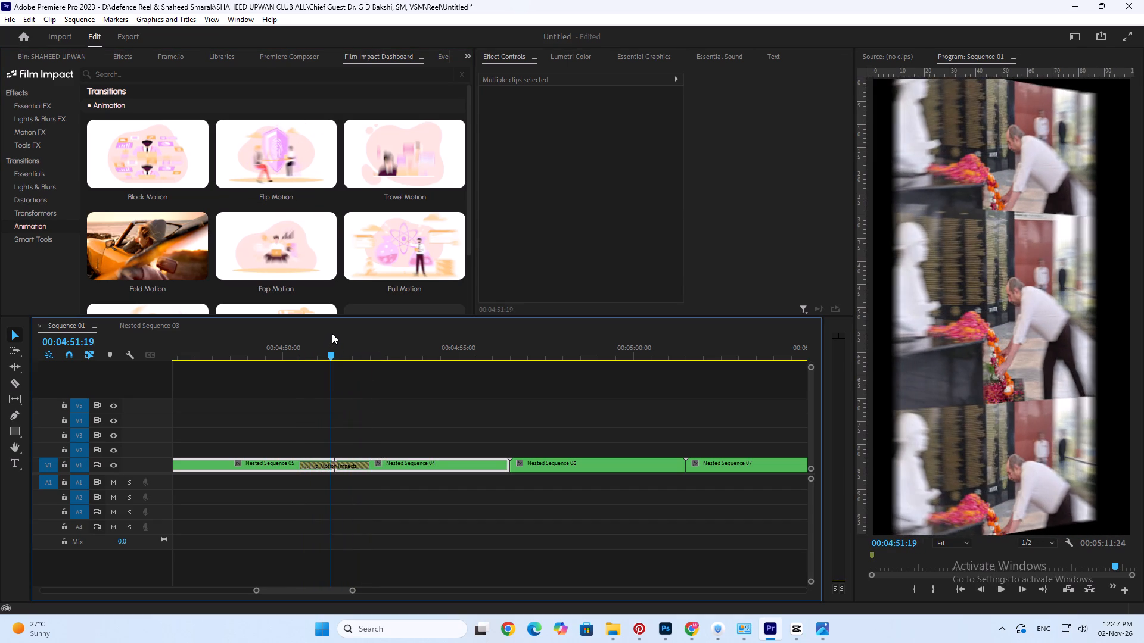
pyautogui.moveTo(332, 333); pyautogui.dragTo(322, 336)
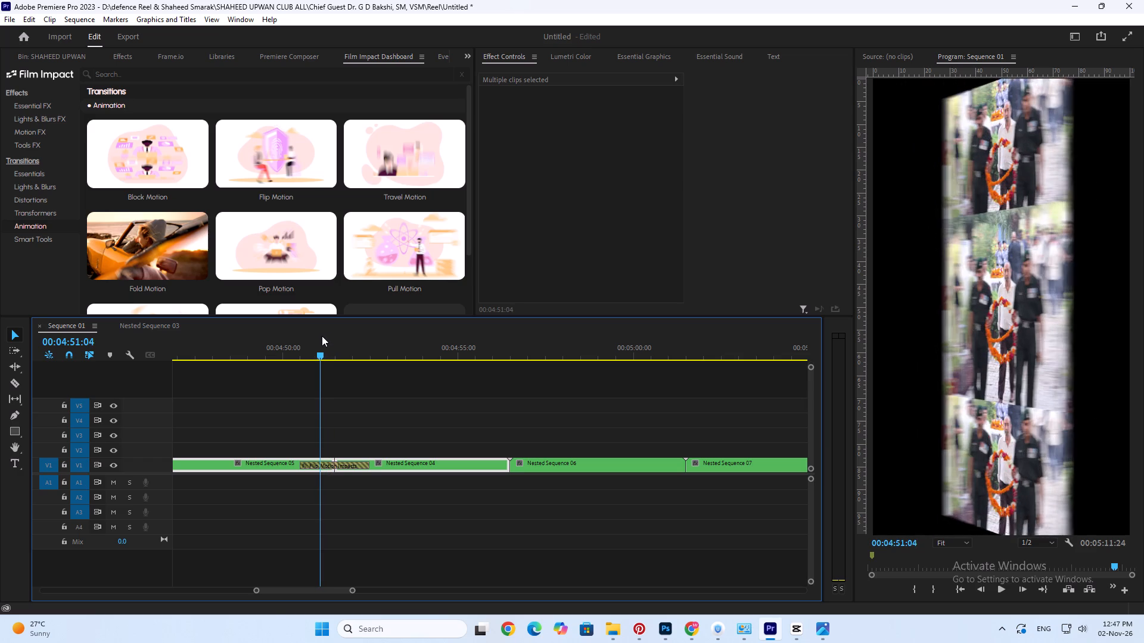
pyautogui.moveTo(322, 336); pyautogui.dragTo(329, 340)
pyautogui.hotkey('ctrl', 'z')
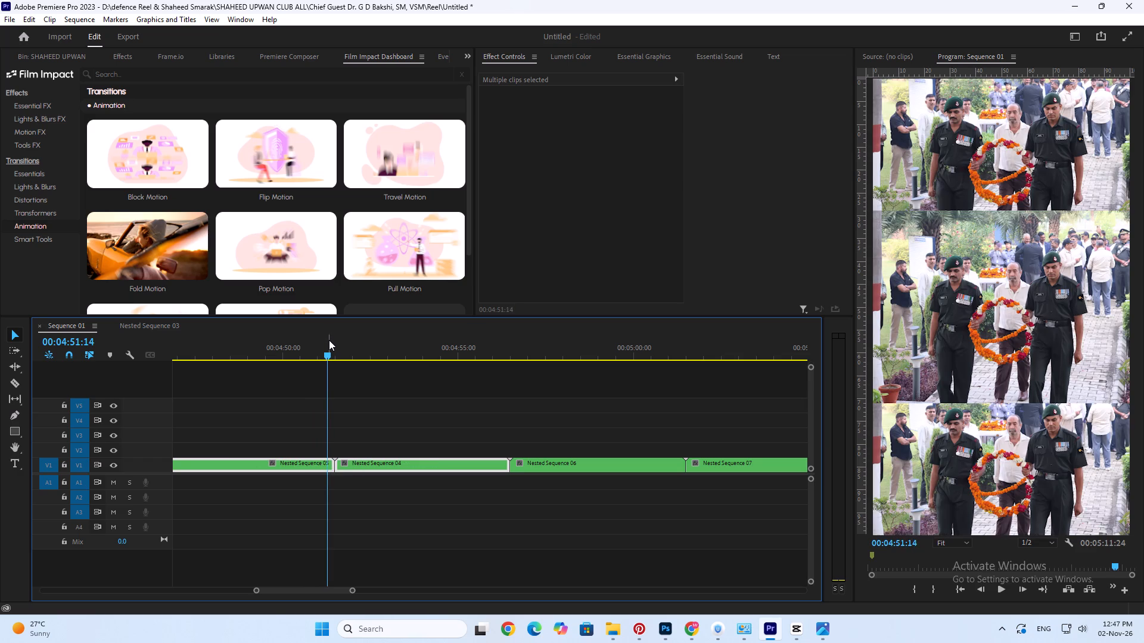
# Apply the Pull Motion transition at the cut between Nested Sequence 05 and 04, and play it back.
pyautogui.moveTo(319, 345); pyautogui.dragTo(310, 350)
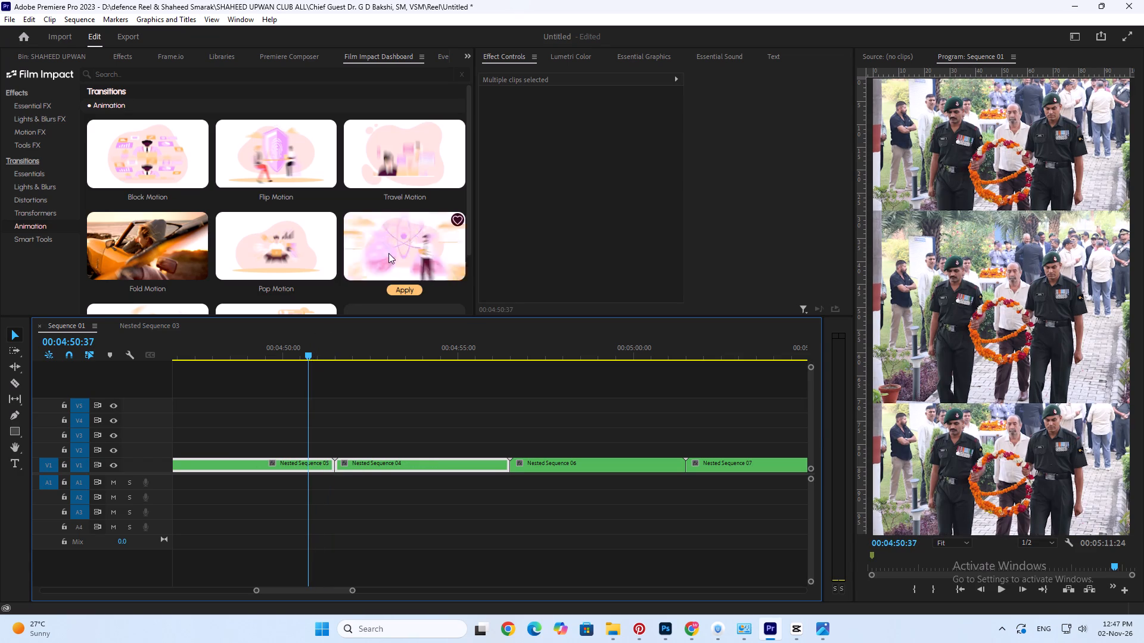
pyautogui.click(402, 288)
pyautogui.press('space')
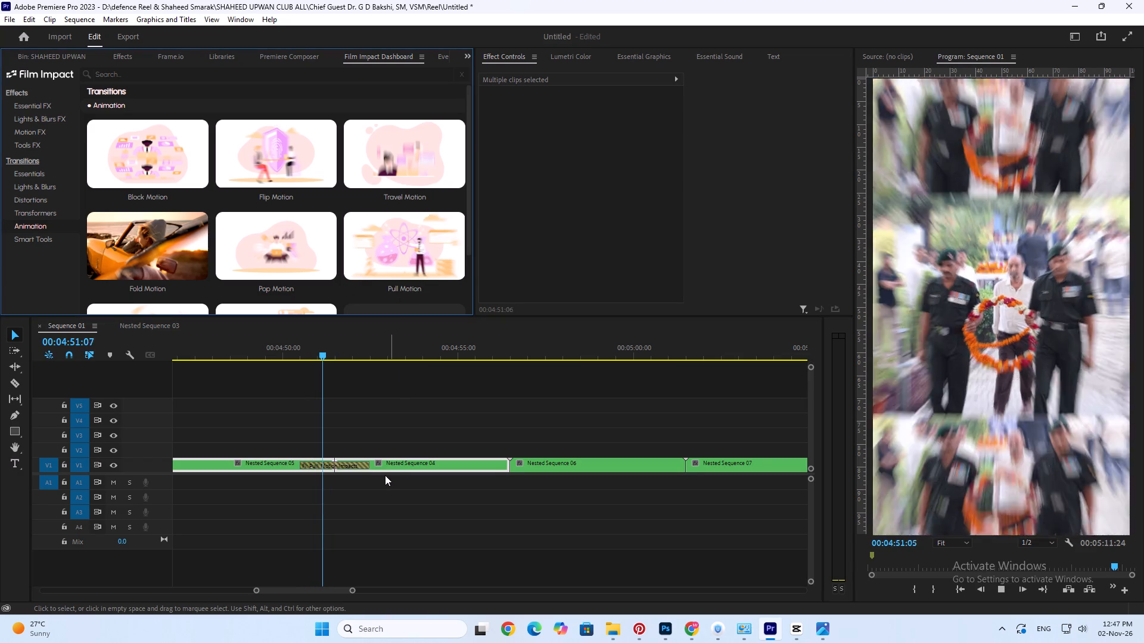
pyautogui.press('space')
pyautogui.moveTo(299, 343); pyautogui.dragTo(293, 345)
pyautogui.press('space')
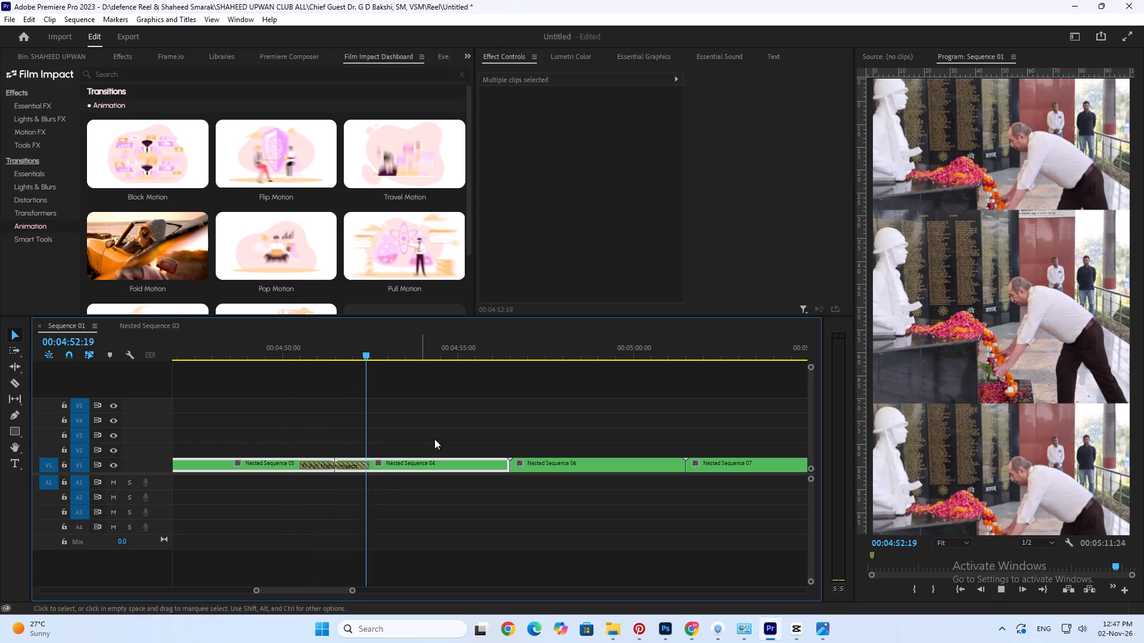
# Apply the Pull Motion transition at the cut between Nested Sequence 04 and 06, and play it back.
pyautogui.moveTo(513, 428); pyautogui.dragTo(493, 495)
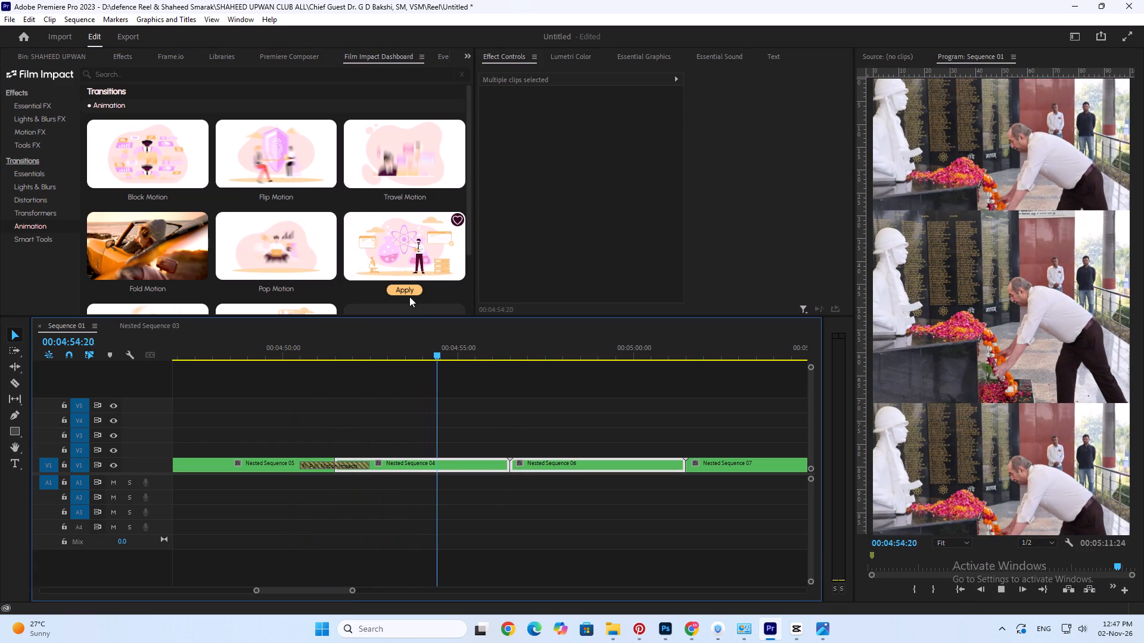
pyautogui.press('space')
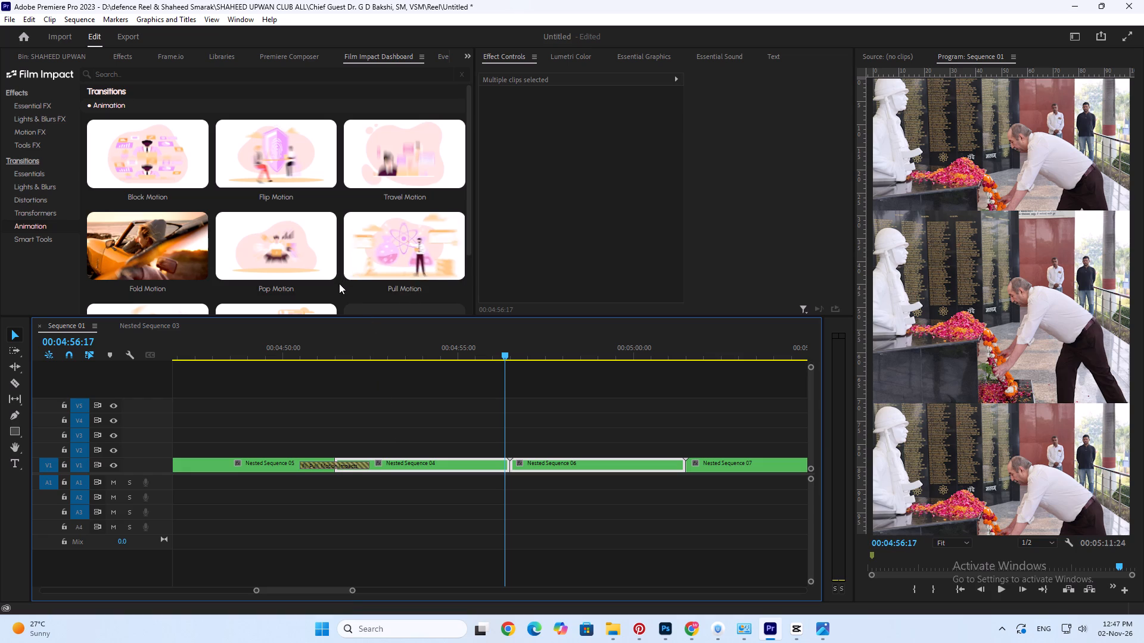
pyautogui.click(406, 291)
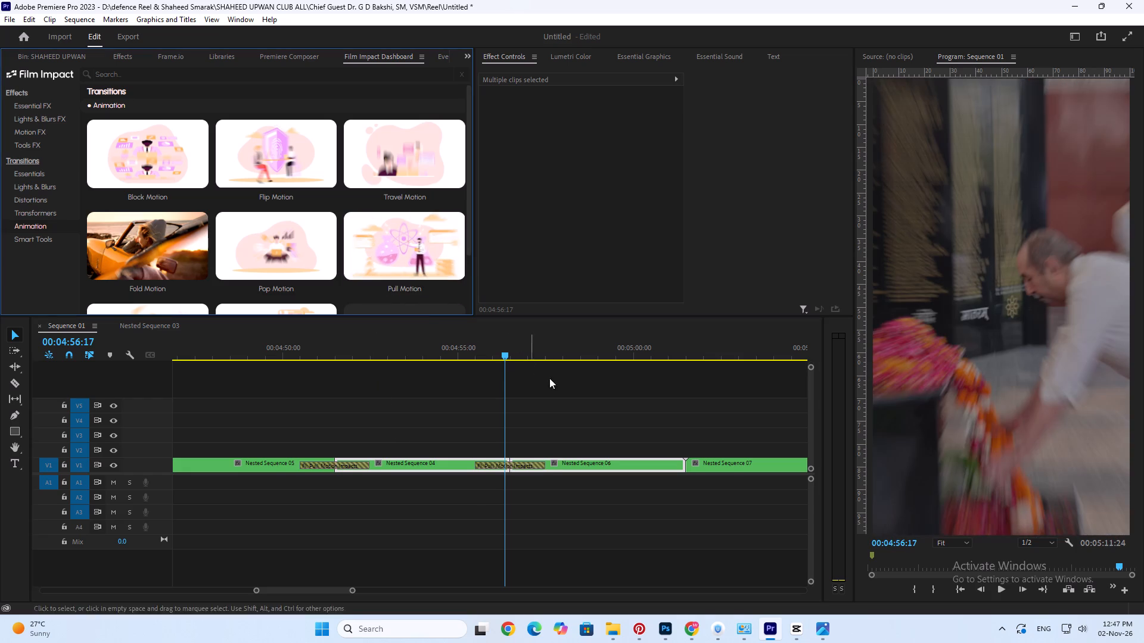
pyautogui.click(477, 345)
pyautogui.press('space')
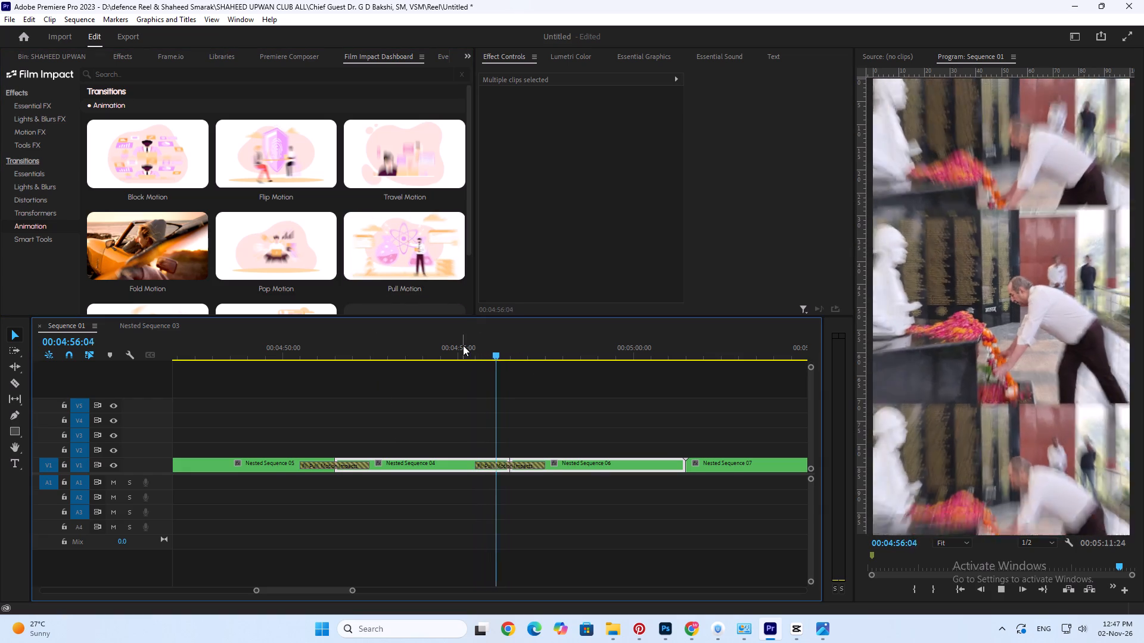
# Apply the Pull Motion transition at the cut between Nested Sequence 06 and 07 while playback runs on.
pyautogui.scroll(-7, 462, 346)
pyautogui.moveTo(589, 429); pyautogui.dragTo(542, 478)
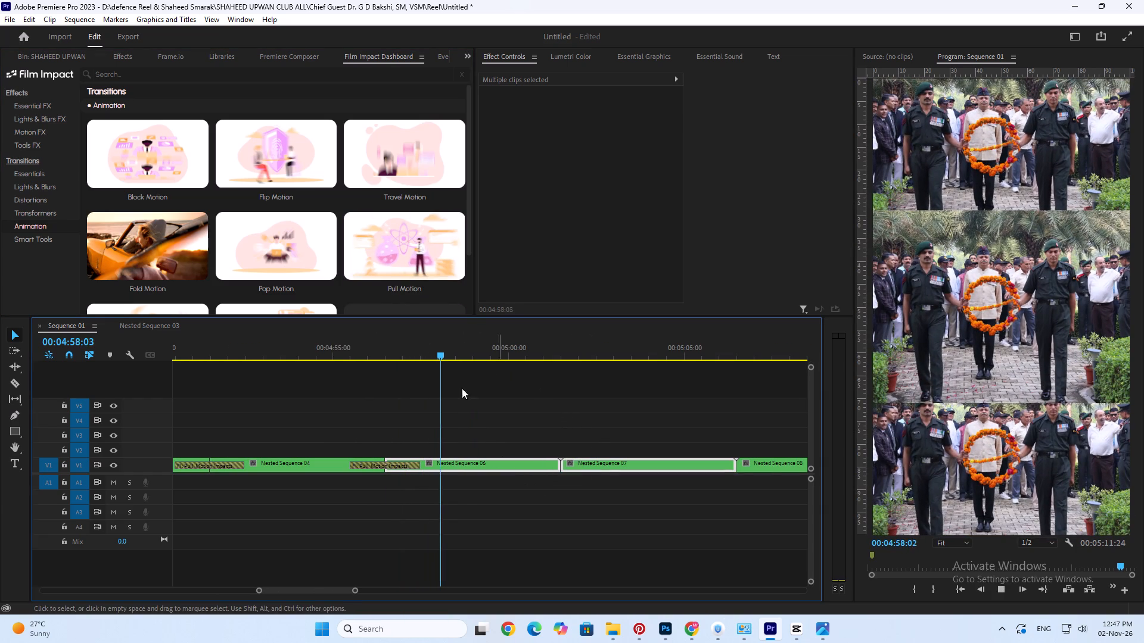
pyautogui.click(404, 289)
pyautogui.scroll(-3, 515, 420)
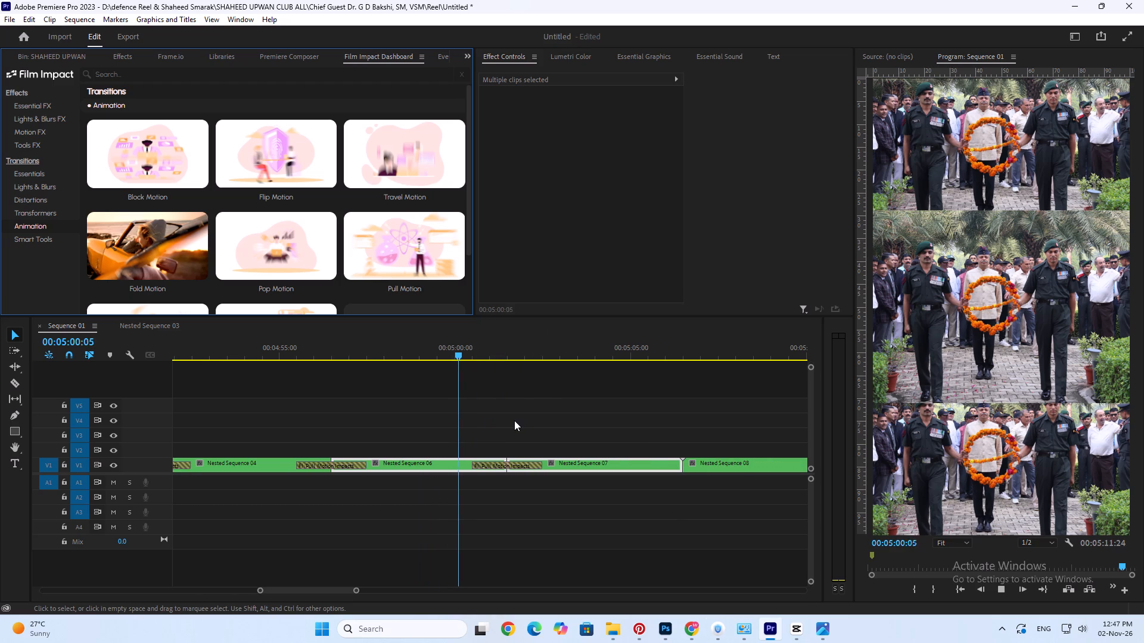
pyautogui.scroll(-3, 514, 420)
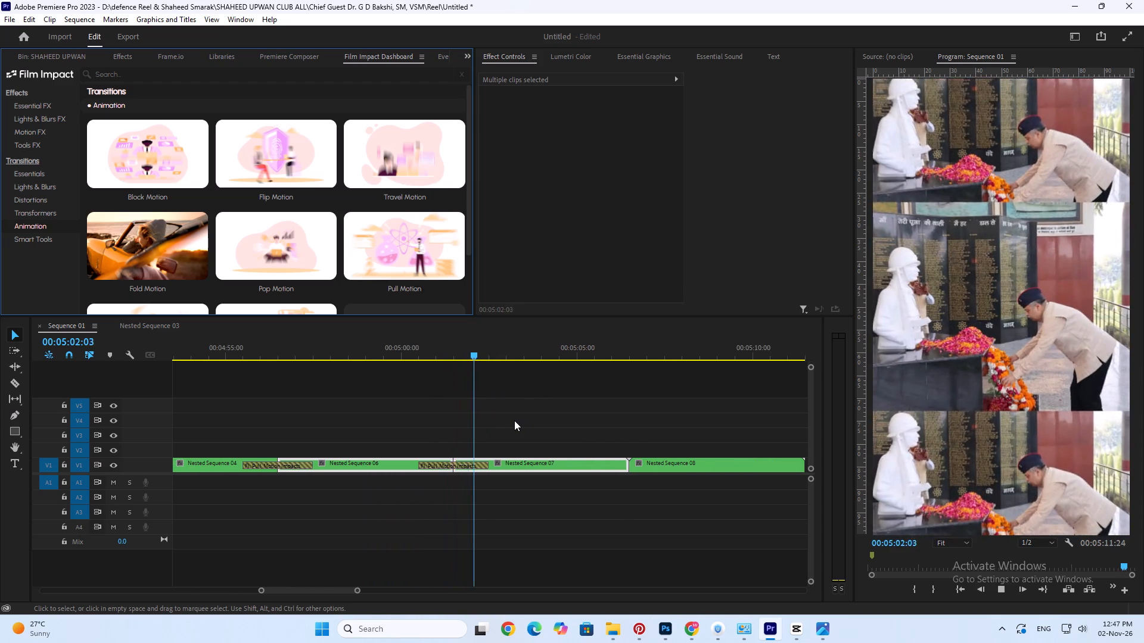
# Apply the Pull Motion transition at the cut between Nested Sequence 07 and 08, and play it back.
pyautogui.scroll(-2, 514, 420)
pyautogui.moveTo(630, 426); pyautogui.dragTo(586, 479)
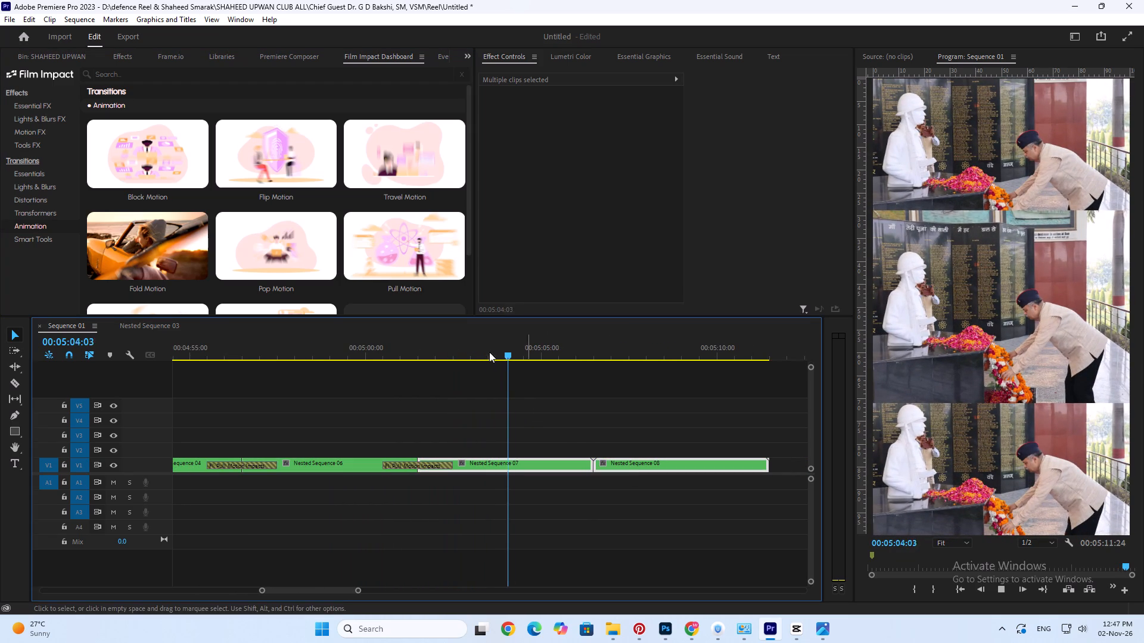
pyautogui.scroll(-1, 412, 279)
pyautogui.click(402, 230)
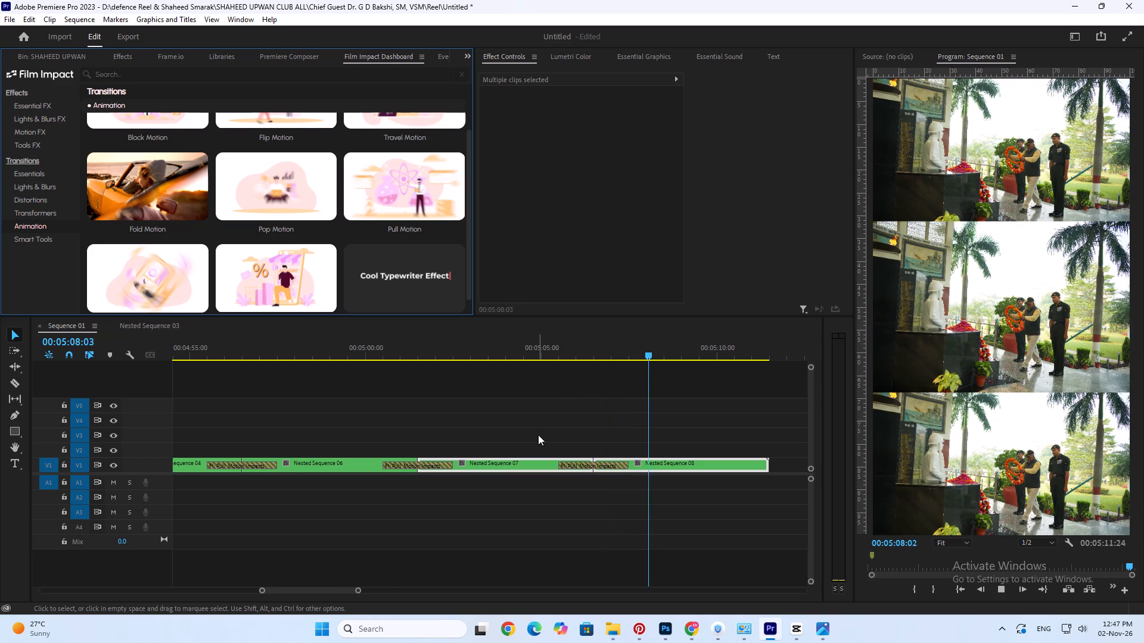
pyautogui.press('space')
# Scrub through the reel from Nested Sequence 05 to Nested Sequence 07 to review the clips and their transitions.
pyautogui.keyDown('alt'); pyautogui.scroll(-7, 489, 434); pyautogui.keyUp('alt')
pyautogui.scroll(6, 477, 428)
pyautogui.moveTo(317, 345); pyautogui.dragTo(397, 355)
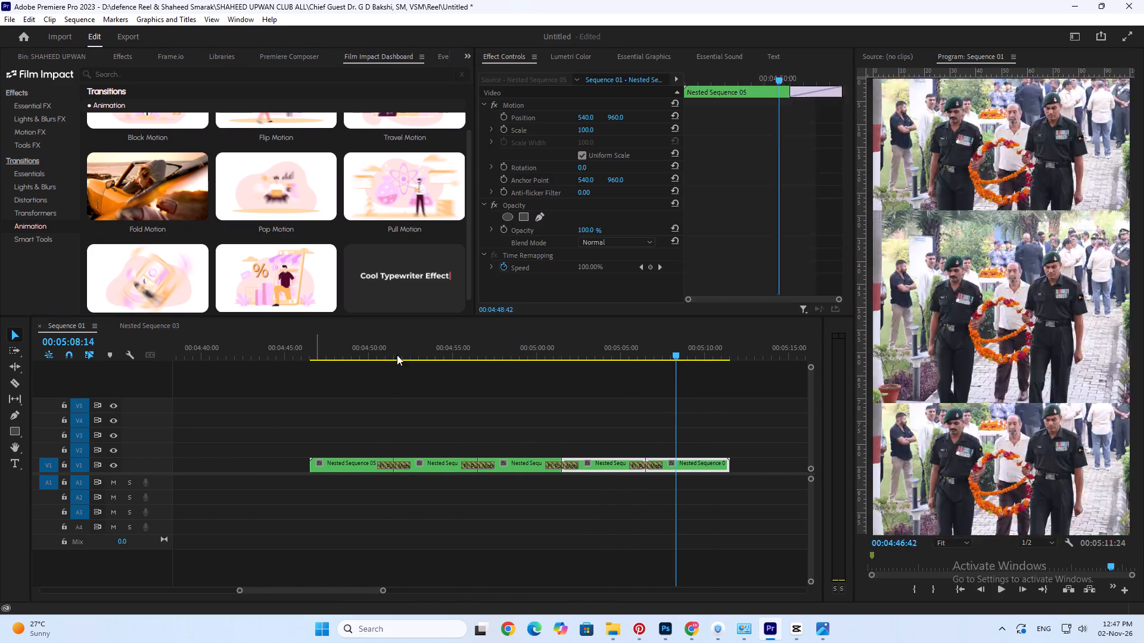
pyautogui.moveTo(397, 355); pyautogui.dragTo(417, 354)
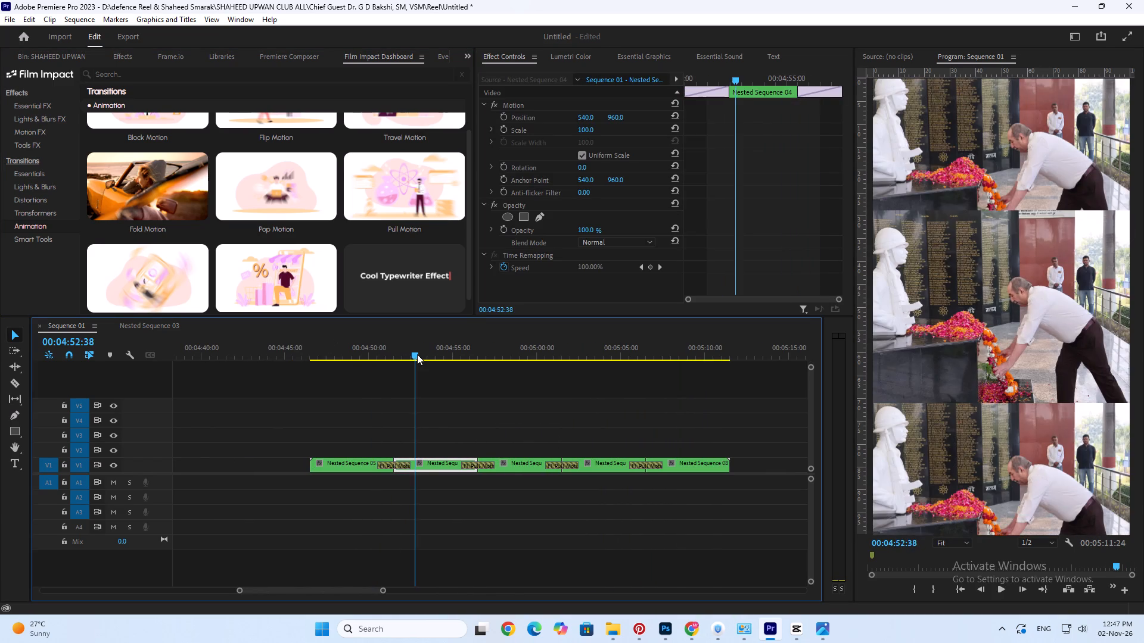
pyautogui.moveTo(417, 354); pyautogui.dragTo(543, 354)
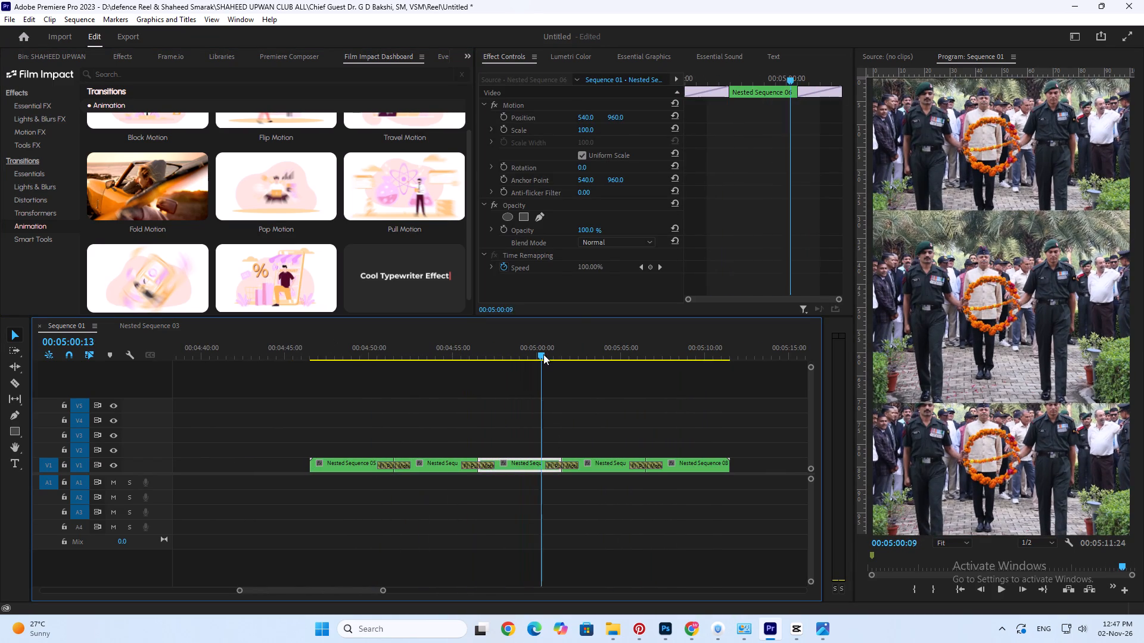
pyautogui.moveTo(543, 354); pyautogui.dragTo(594, 359)
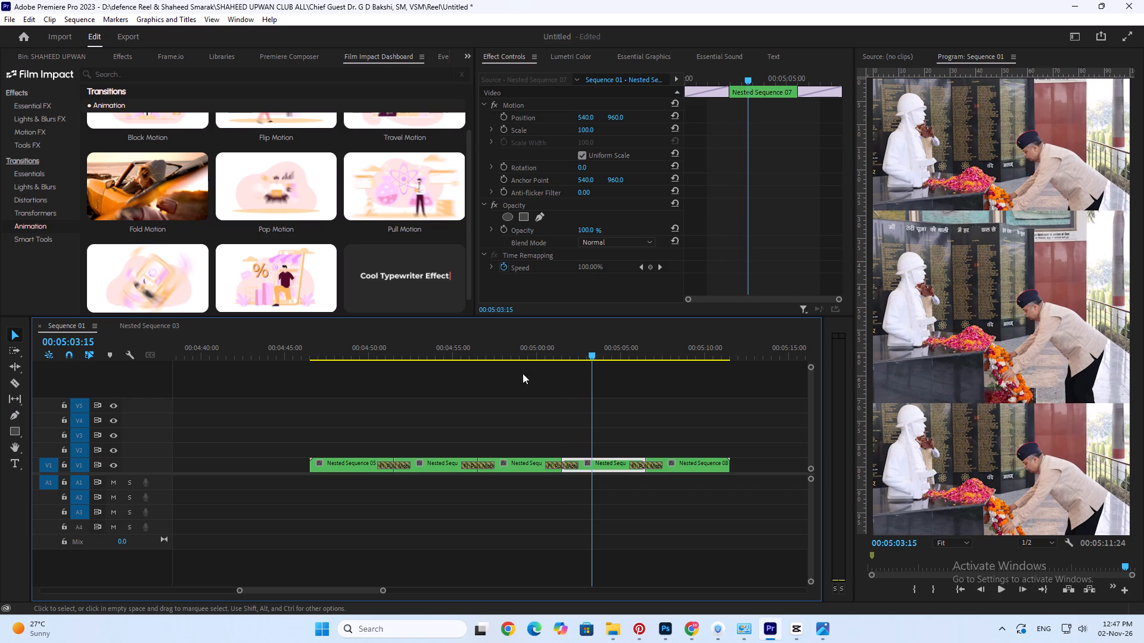
# Trim the start of Nested Sequence 05 up to its Pull Motion transition, and play back the shortened opening.
pyautogui.click(351, 457)
pyautogui.click(324, 467)
pyautogui.moveTo(315, 464); pyautogui.dragTo(325, 467)
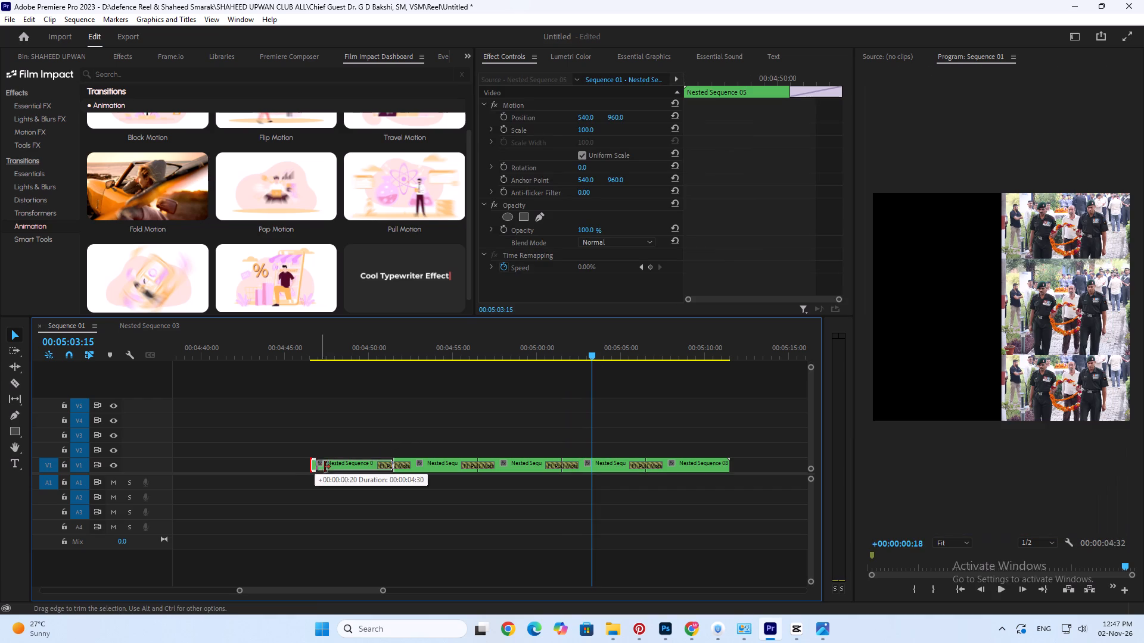
pyautogui.moveTo(325, 467); pyautogui.dragTo(360, 472)
pyautogui.moveTo(360, 472); pyautogui.dragTo(375, 473)
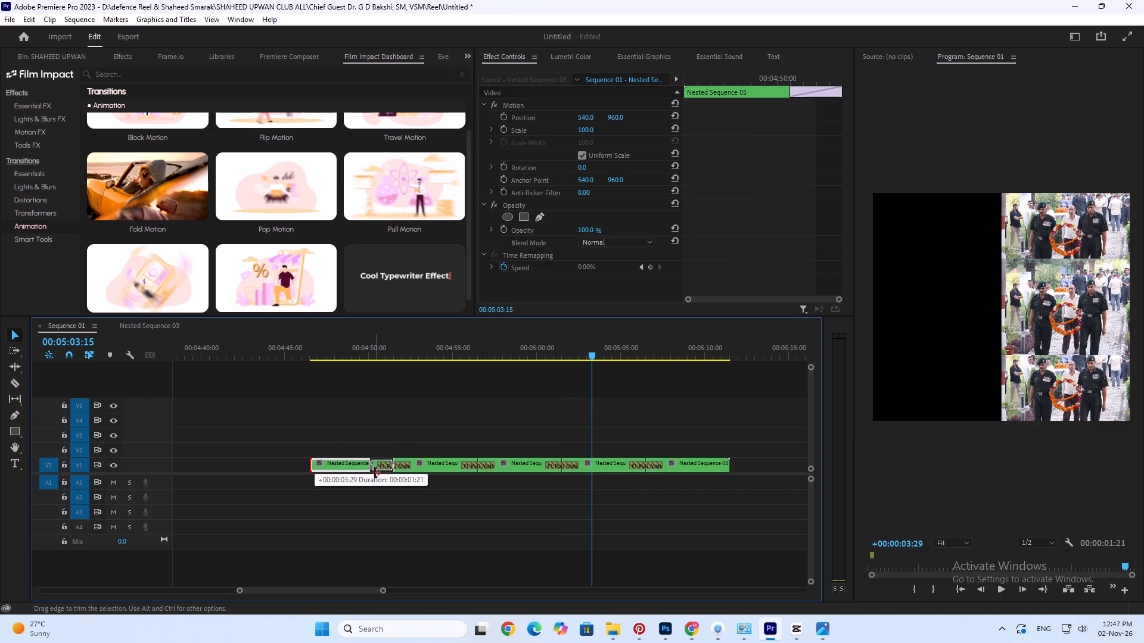
pyautogui.moveTo(375, 473); pyautogui.dragTo(380, 474)
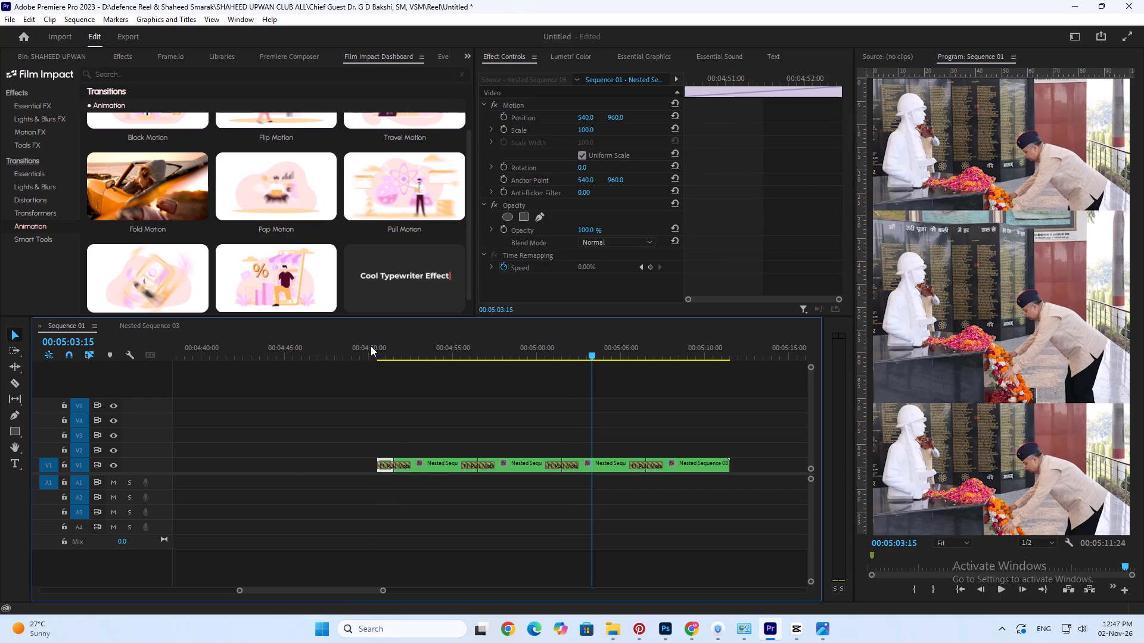
pyautogui.click(371, 346)
pyautogui.press('space')
pyautogui.keyDown('alt'); pyautogui.scroll(3, 395, 449); pyautogui.keyUp('alt')
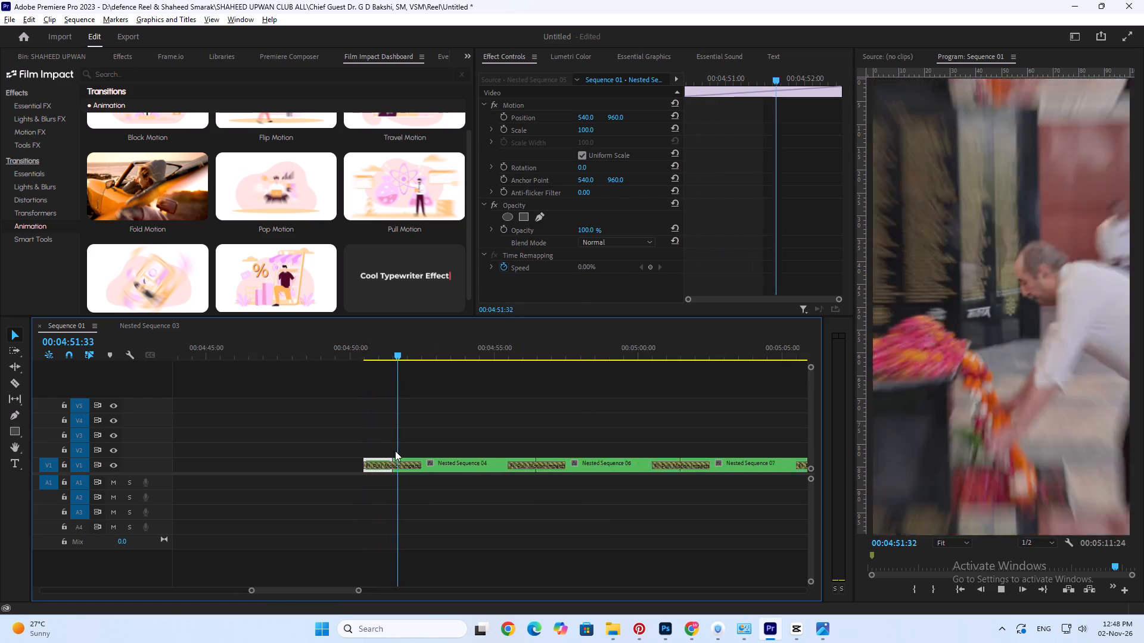
pyautogui.keyDown('alt'); pyautogui.scroll(9, 395, 451); pyautogui.keyUp('alt')
pyautogui.press('space')
# Shorten the Pull Motion transition between Nested Sequence 05 and 04 from both ends to 00:00:01:02, and play it back.
pyautogui.click(391, 462)
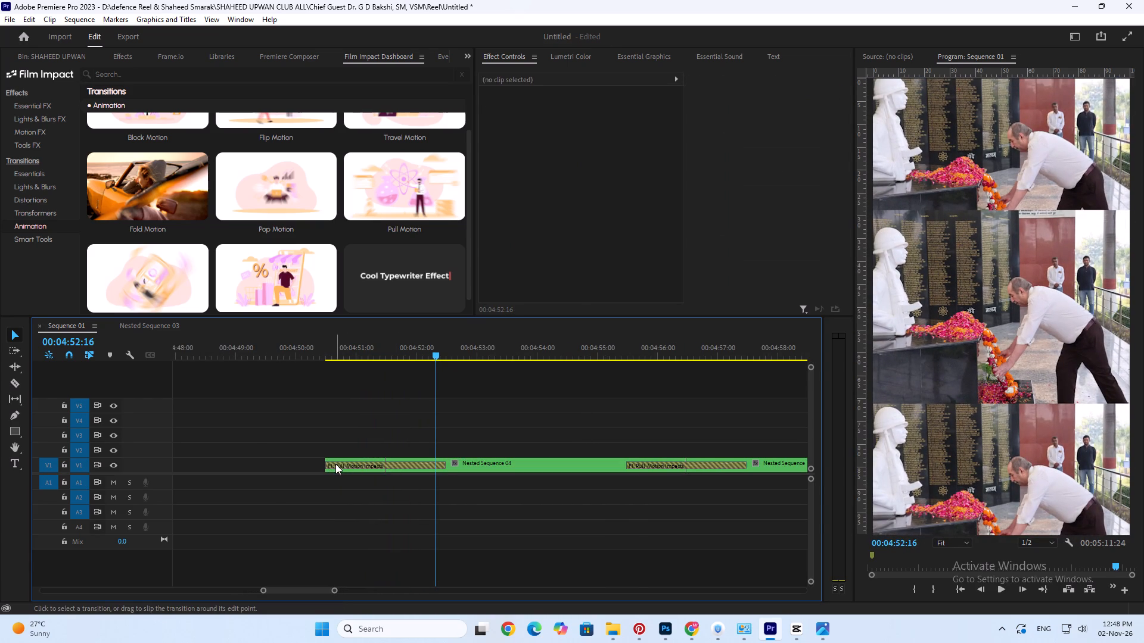
pyautogui.click(335, 464)
pyautogui.moveTo(331, 465); pyautogui.dragTo(362, 468)
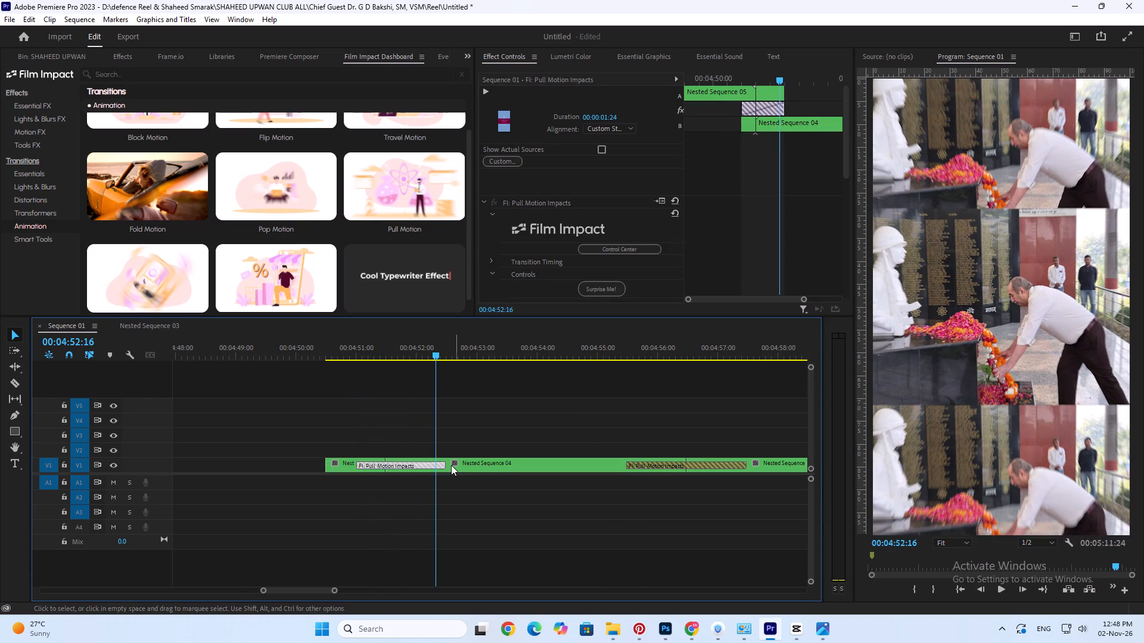
pyautogui.moveTo(445, 464); pyautogui.dragTo(418, 467)
pyautogui.click(317, 352)
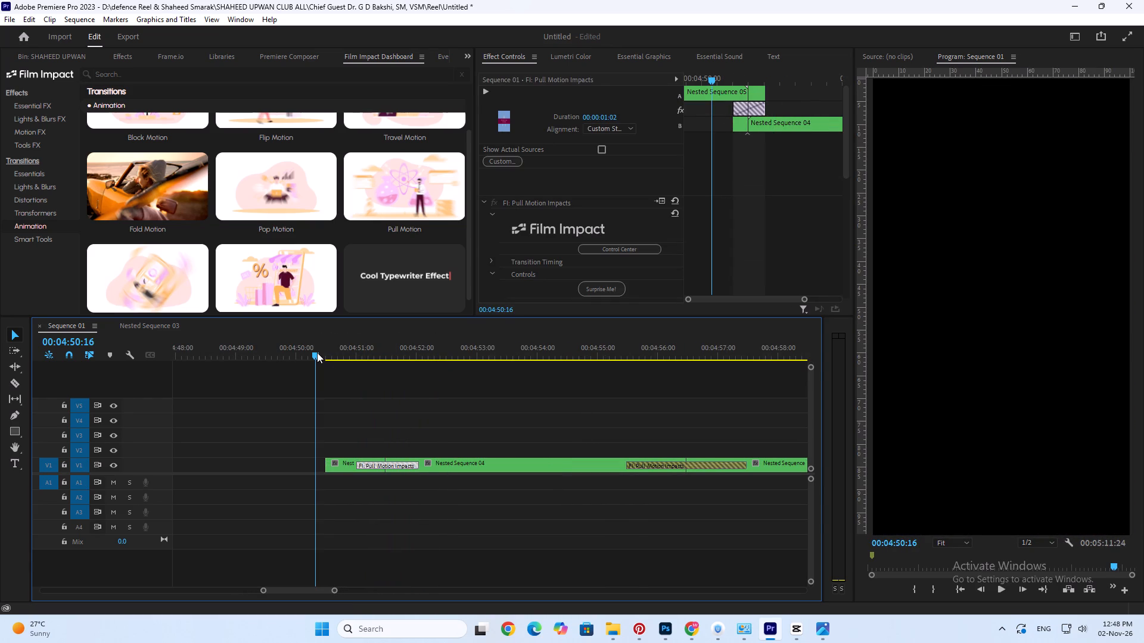
pyautogui.press('space')
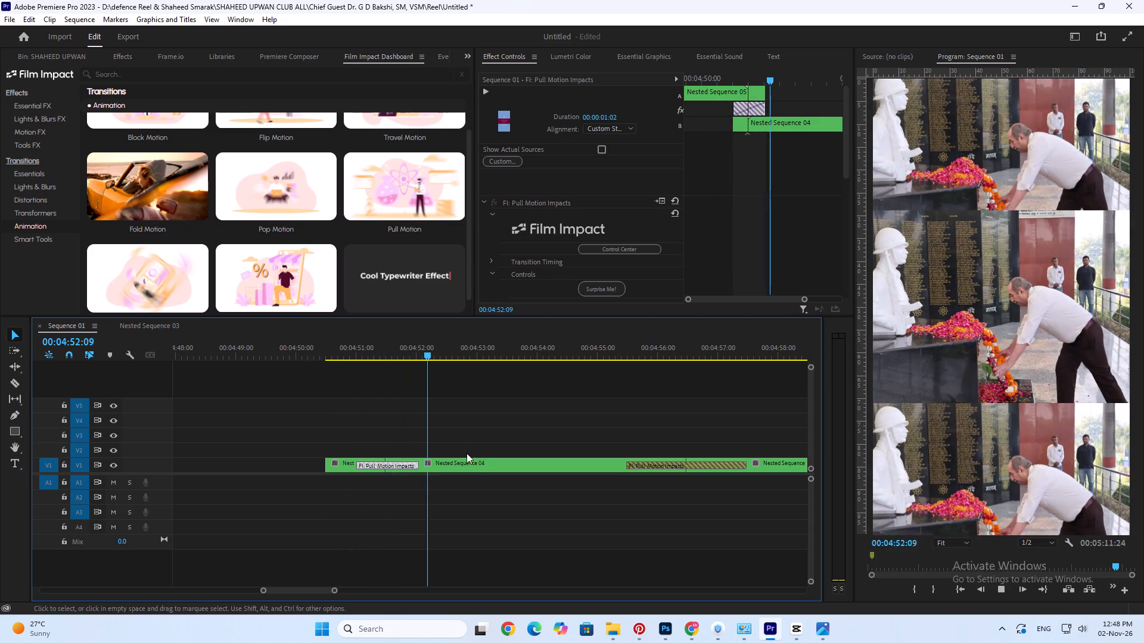
pyautogui.press('space')
# Trim the end of Nested Sequence 04 back to about 00:04:52:38 and close the gap before Nested Sequence 06.
pyautogui.click(493, 464)
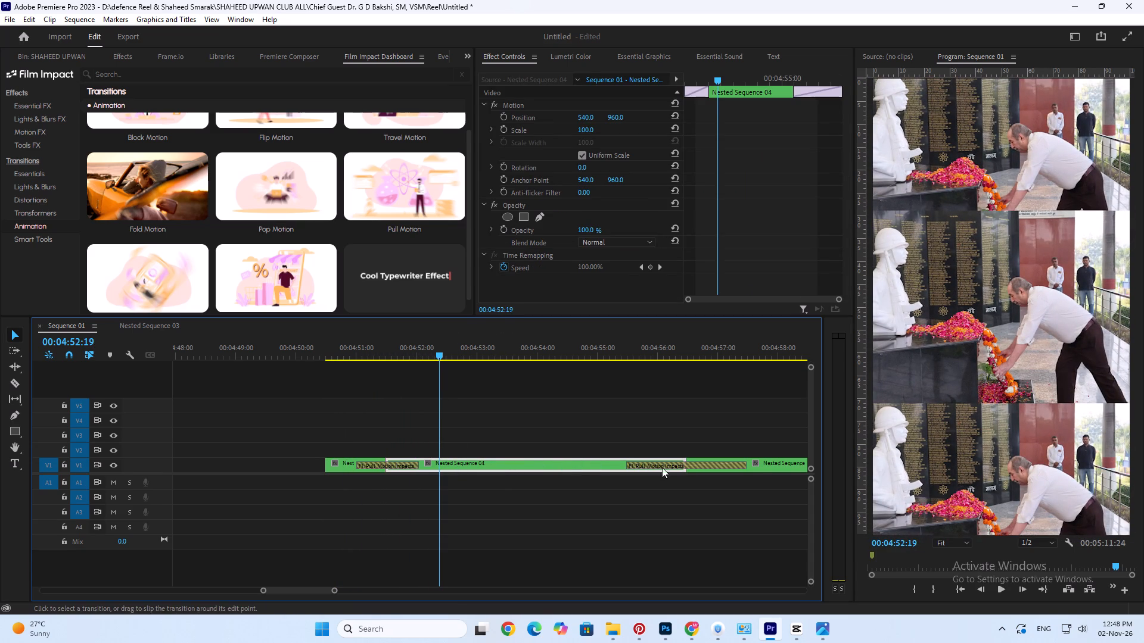
pyautogui.moveTo(683, 460); pyautogui.dragTo(459, 464)
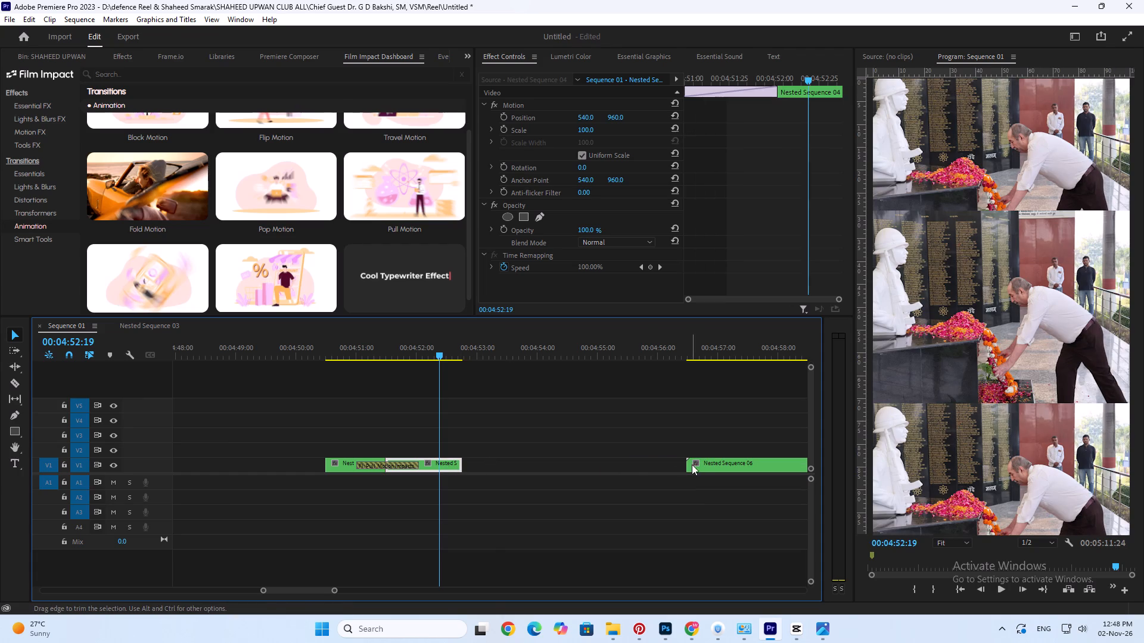
pyautogui.click(697, 467)
pyautogui.click(625, 466)
pyautogui.press('Delete')
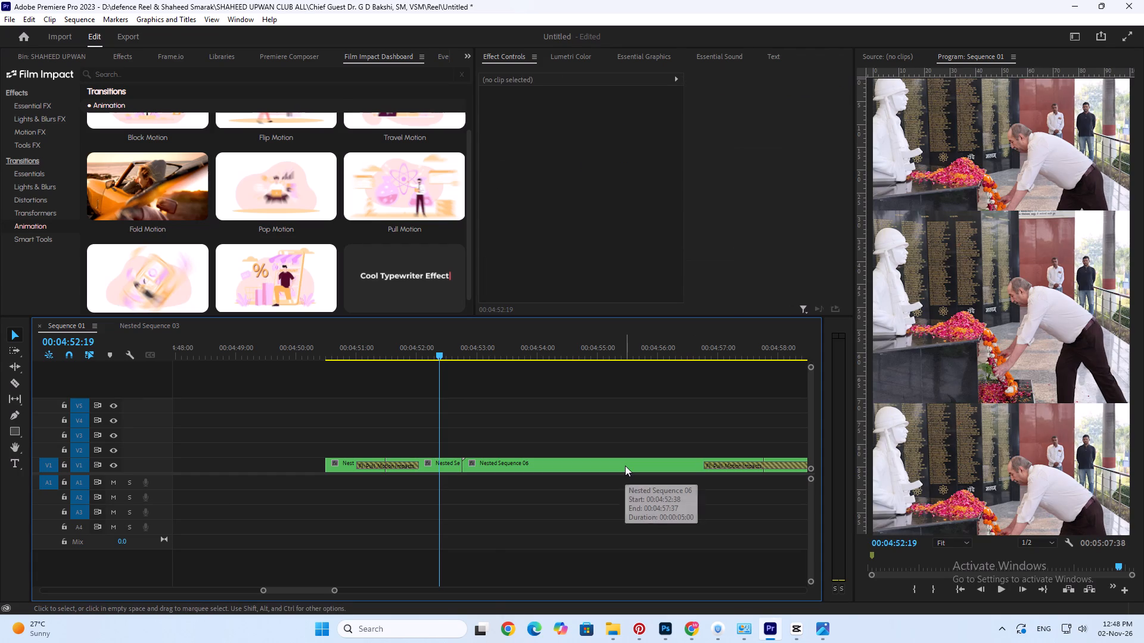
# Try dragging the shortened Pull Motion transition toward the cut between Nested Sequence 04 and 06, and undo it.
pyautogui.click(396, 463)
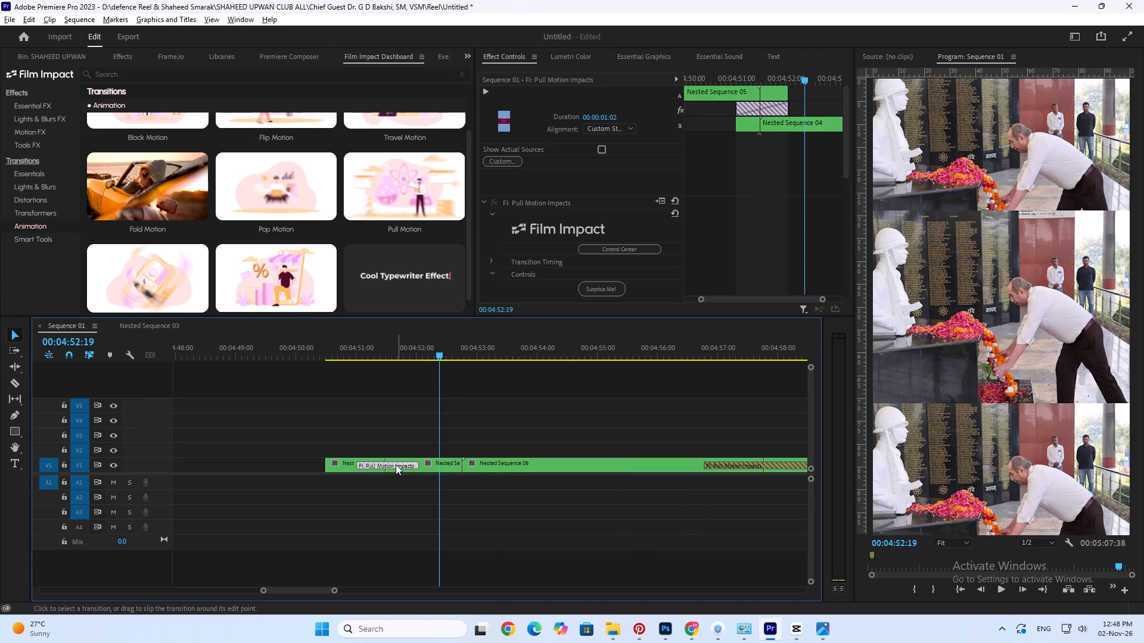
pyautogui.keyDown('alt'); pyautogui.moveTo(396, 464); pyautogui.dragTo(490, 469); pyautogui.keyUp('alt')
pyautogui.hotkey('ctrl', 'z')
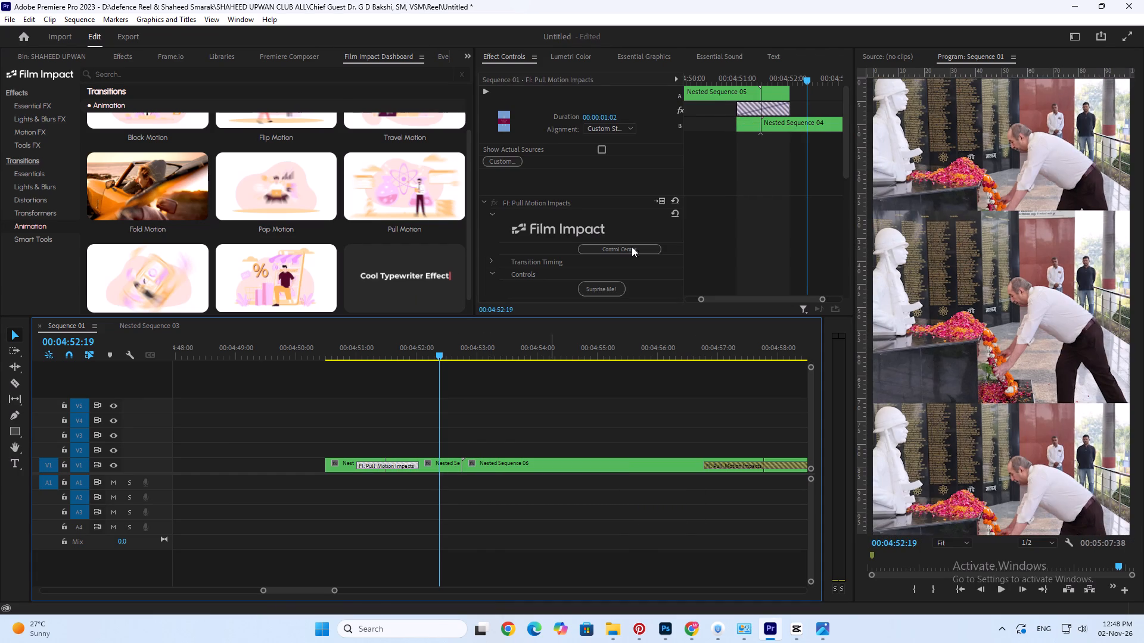
# Play back the Pull Motion transition from Nested Sequence 05 into the shortened Nested Sequence 04.
pyautogui.moveTo(383, 342); pyautogui.dragTo(370, 348)
pyautogui.press('space')
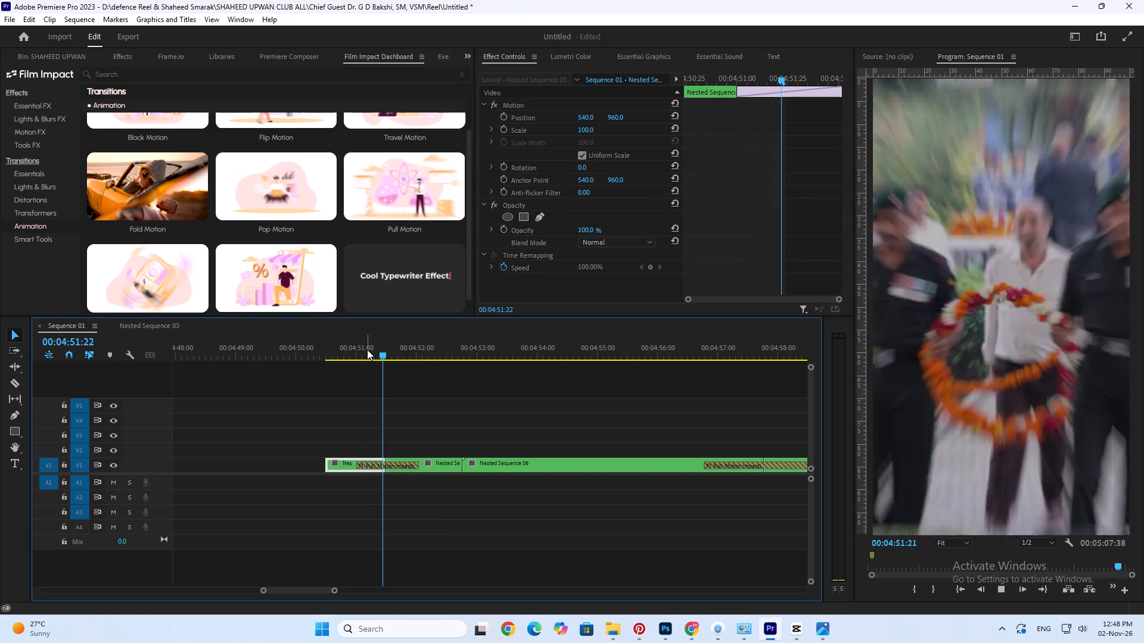
pyautogui.press('space')
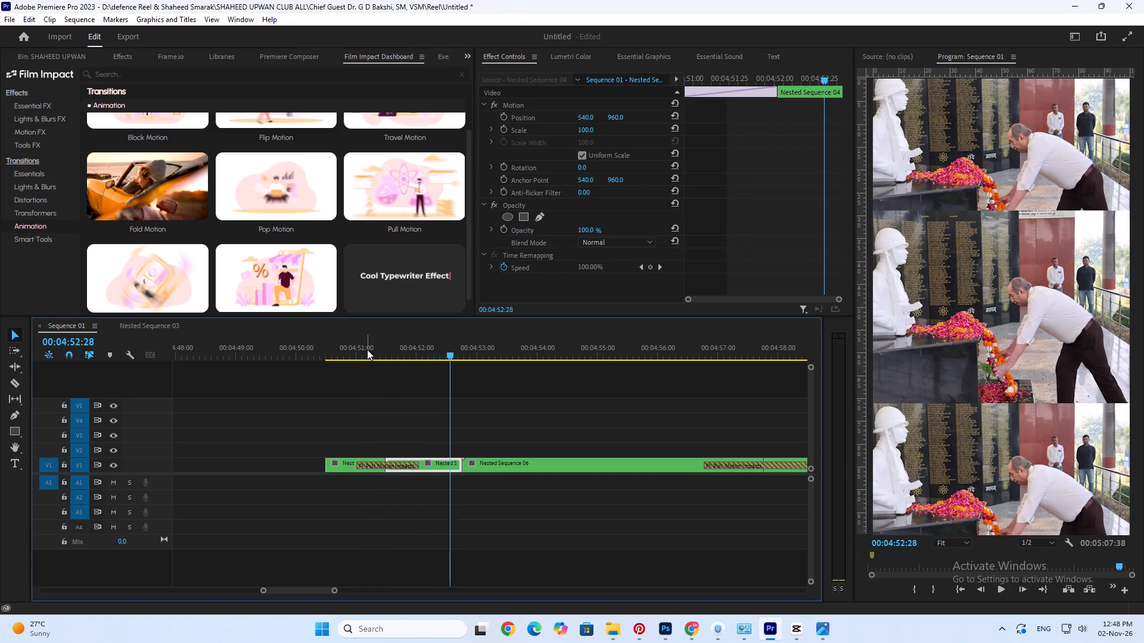
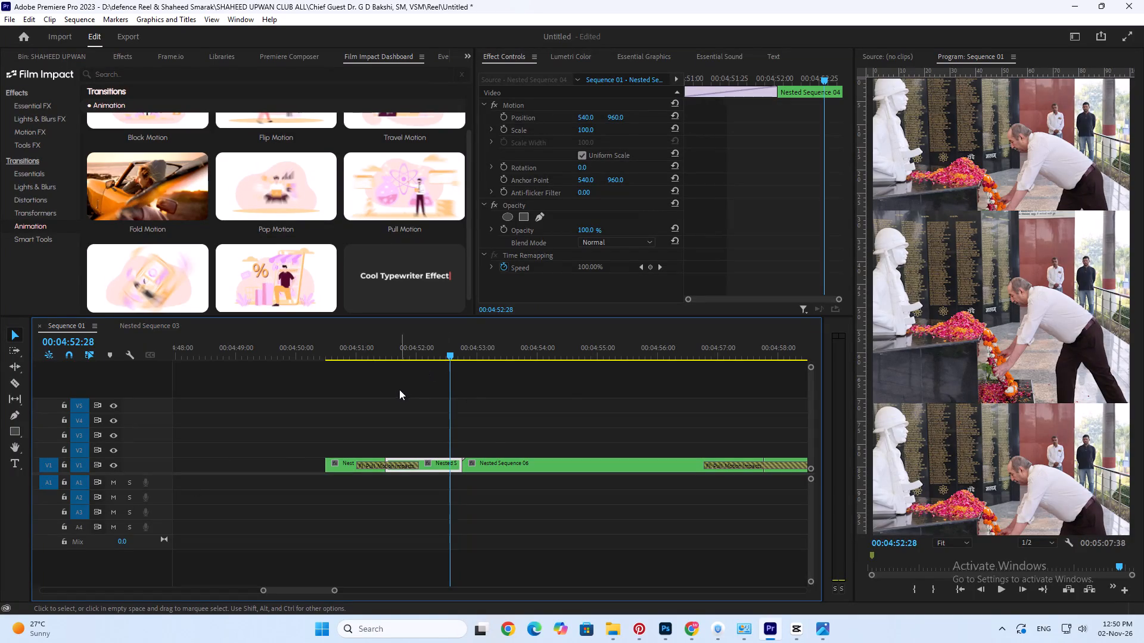
# Play back the reel from its first clip through the Pull Motion transition into Nested Sequence 06.
pyautogui.click(323, 358)
pyautogui.press('b')
pyautogui.press('space')
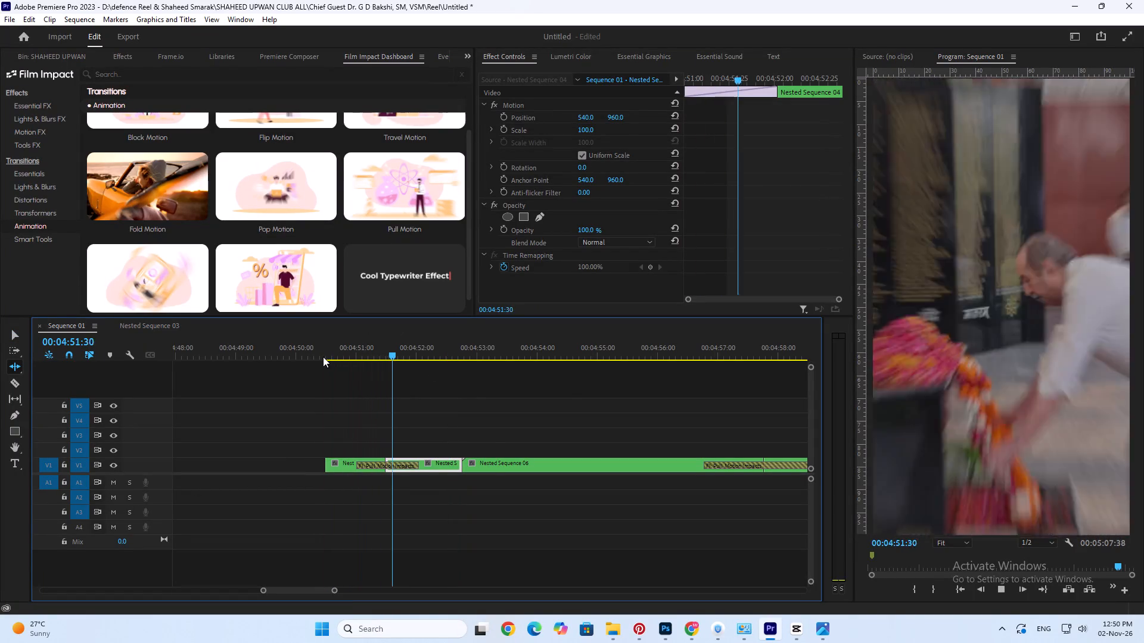
pyautogui.press('space')
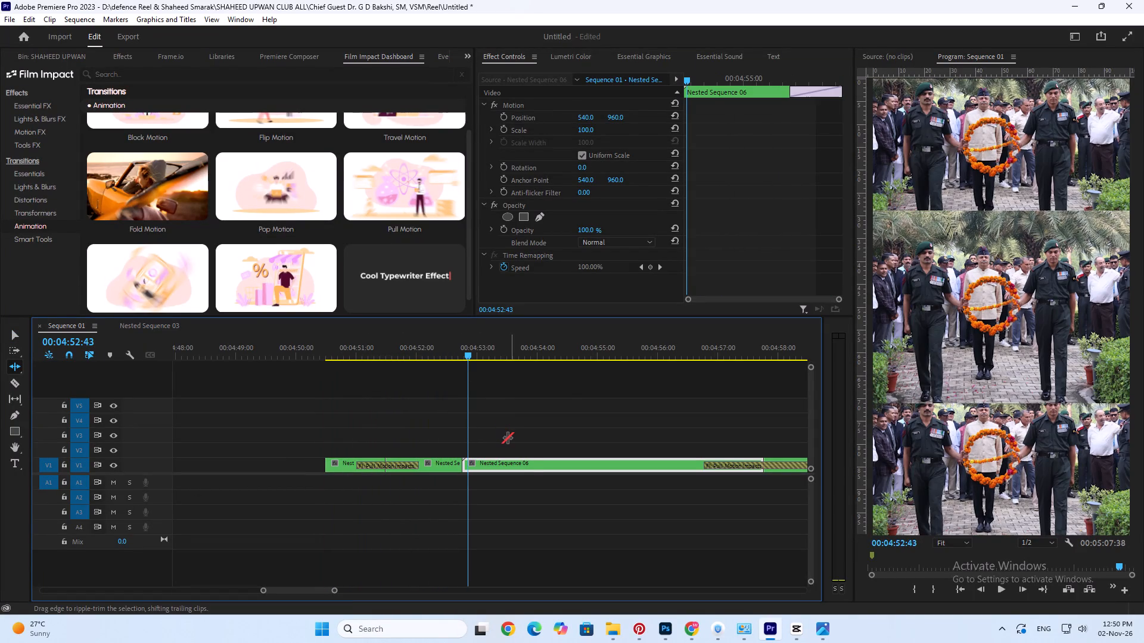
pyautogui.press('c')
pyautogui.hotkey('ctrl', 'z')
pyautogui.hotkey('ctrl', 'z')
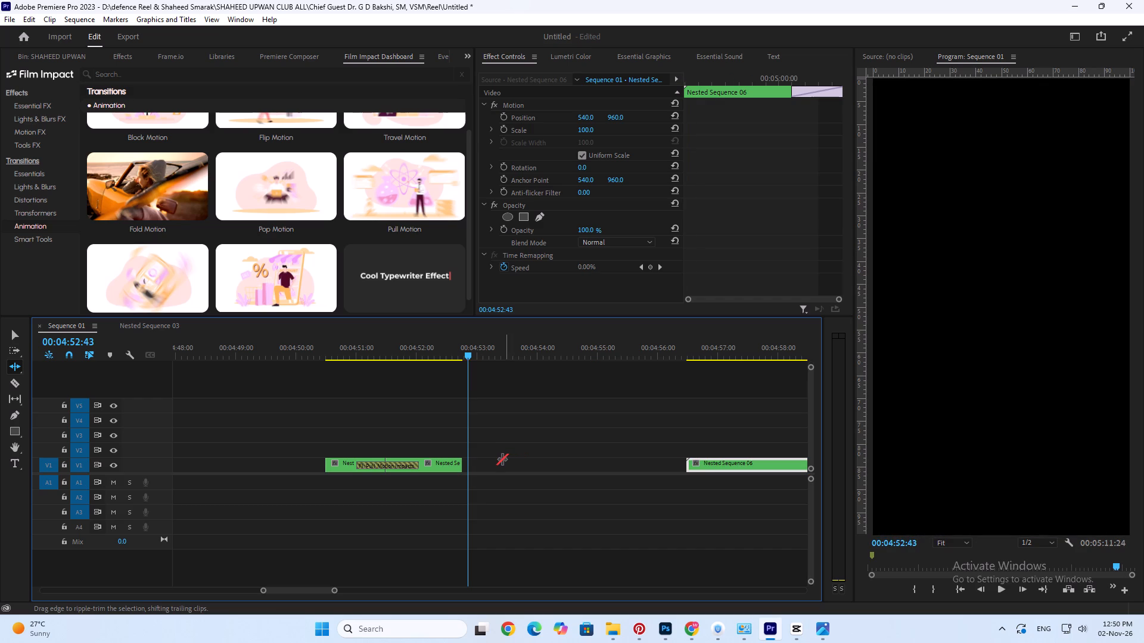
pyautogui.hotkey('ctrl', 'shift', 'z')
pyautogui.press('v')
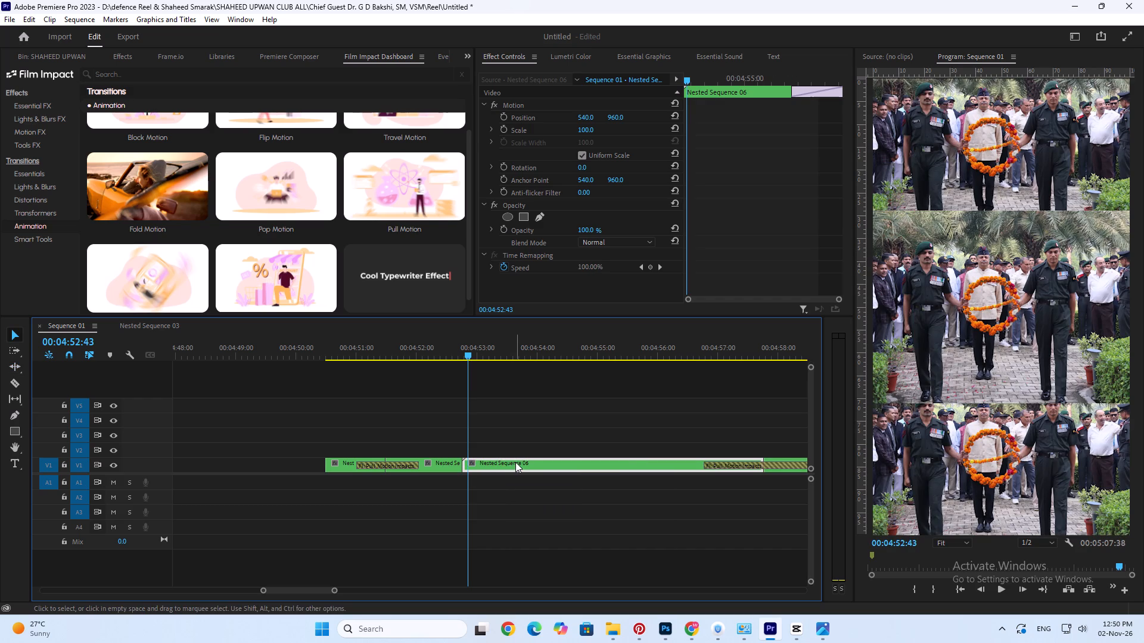
# Search the effects for "motion" and apply the FI: Motion Camera transition at the cut between Nested Sequence 04 and 06.
pyautogui.click(515, 462)
pyautogui.click(119, 55)
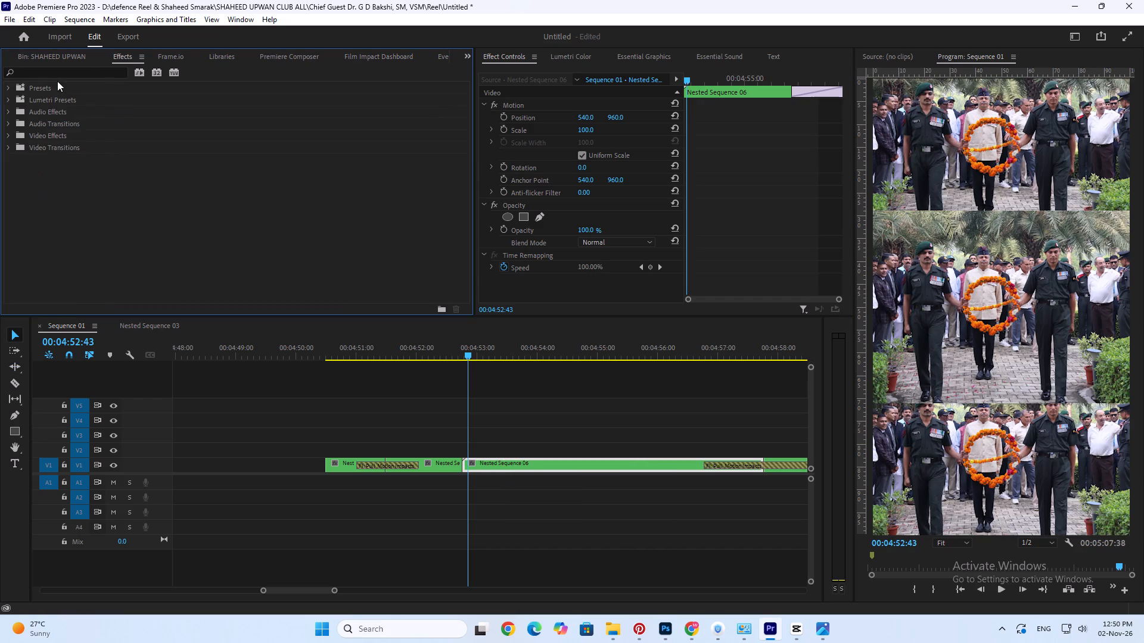
pyautogui.click(54, 73)
pyautogui.write('motion')
pyautogui.scroll(-8, 124, 173)
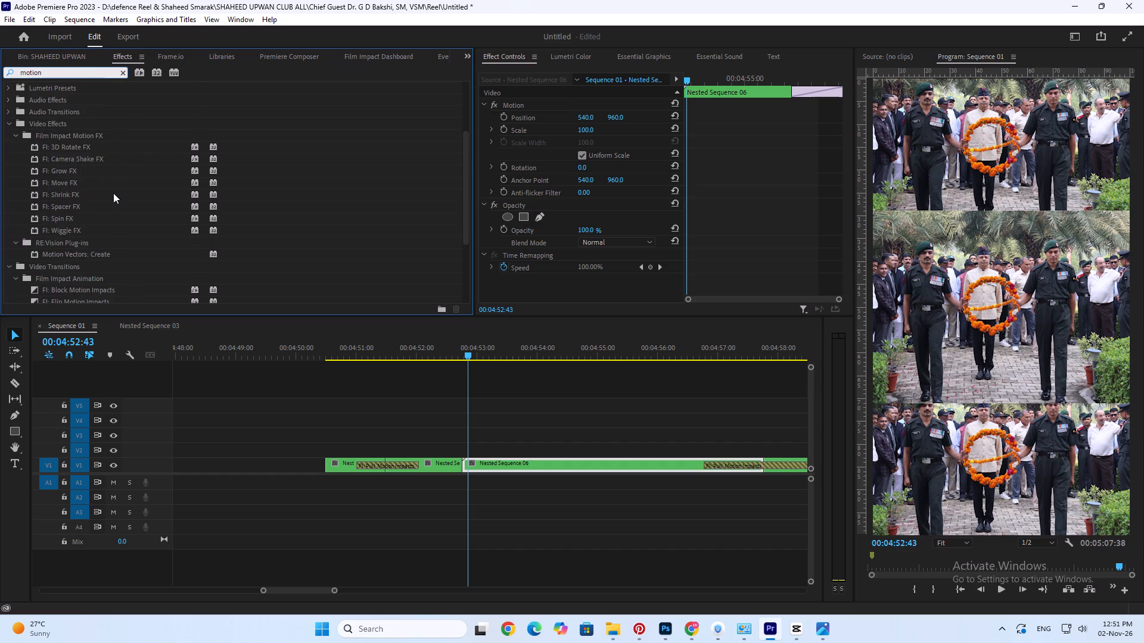
pyautogui.scroll(-12, 113, 193)
pyautogui.scroll(-11, 109, 253)
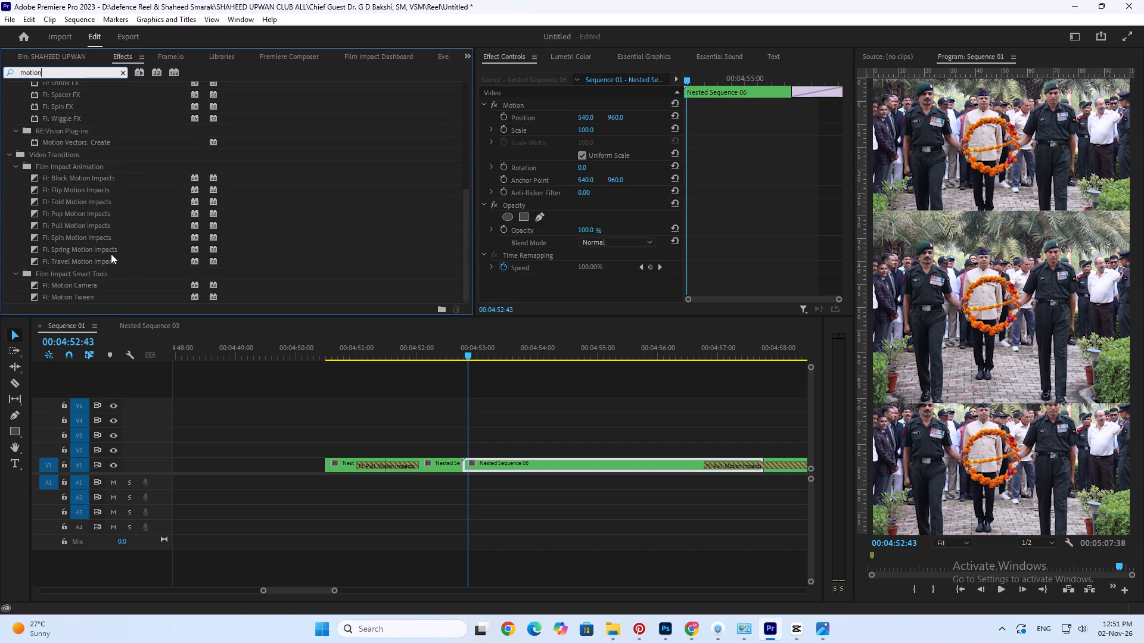
pyautogui.moveTo(101, 284); pyautogui.dragTo(511, 457)
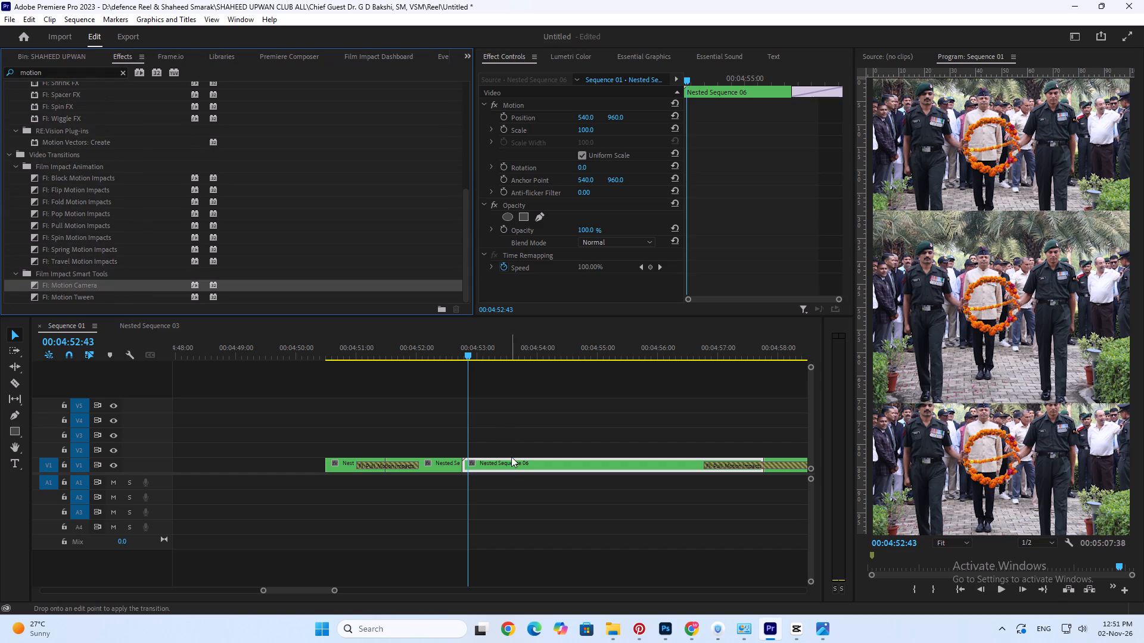
pyautogui.moveTo(511, 457); pyautogui.dragTo(513, 464)
pyautogui.moveTo(38, 289); pyautogui.dragTo(331, 398)
pyautogui.moveTo(331, 398); pyautogui.dragTo(464, 460)
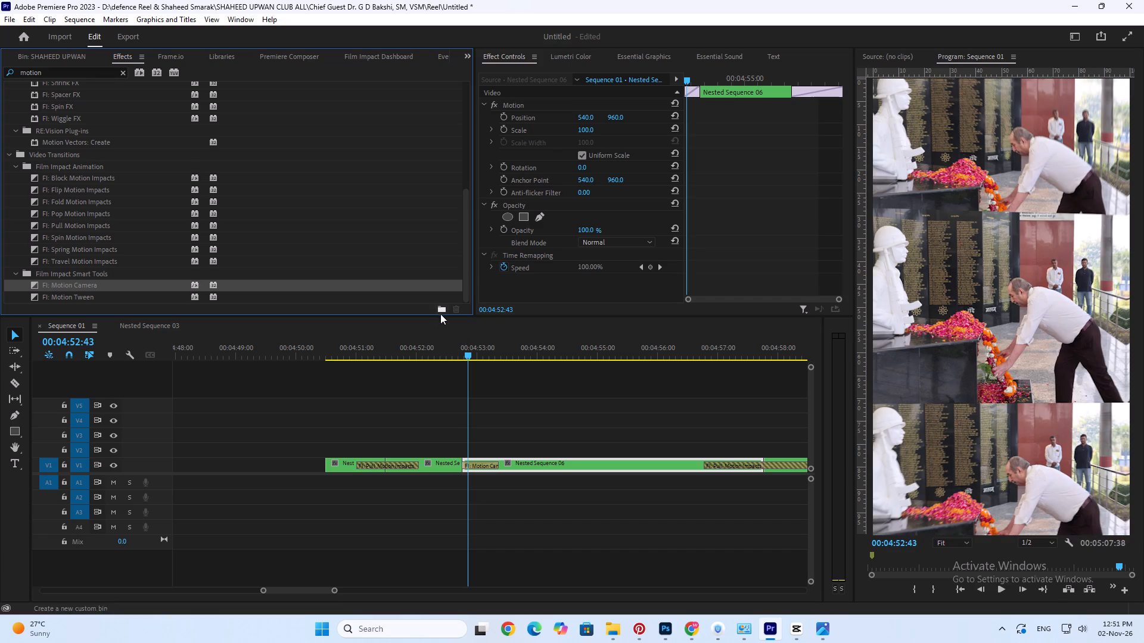
# Play back the Motion Camera transition into Nested Sequence 06 several times to check its movement.
pyautogui.click(463, 349)
pyautogui.press('space')
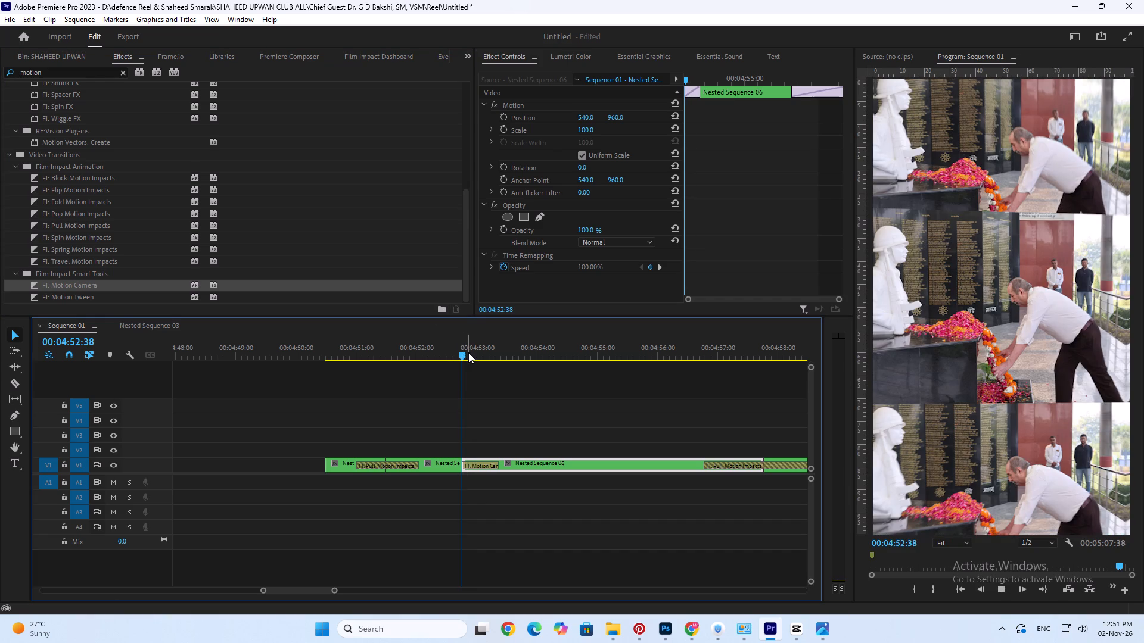
pyautogui.click(468, 352)
pyautogui.press('space')
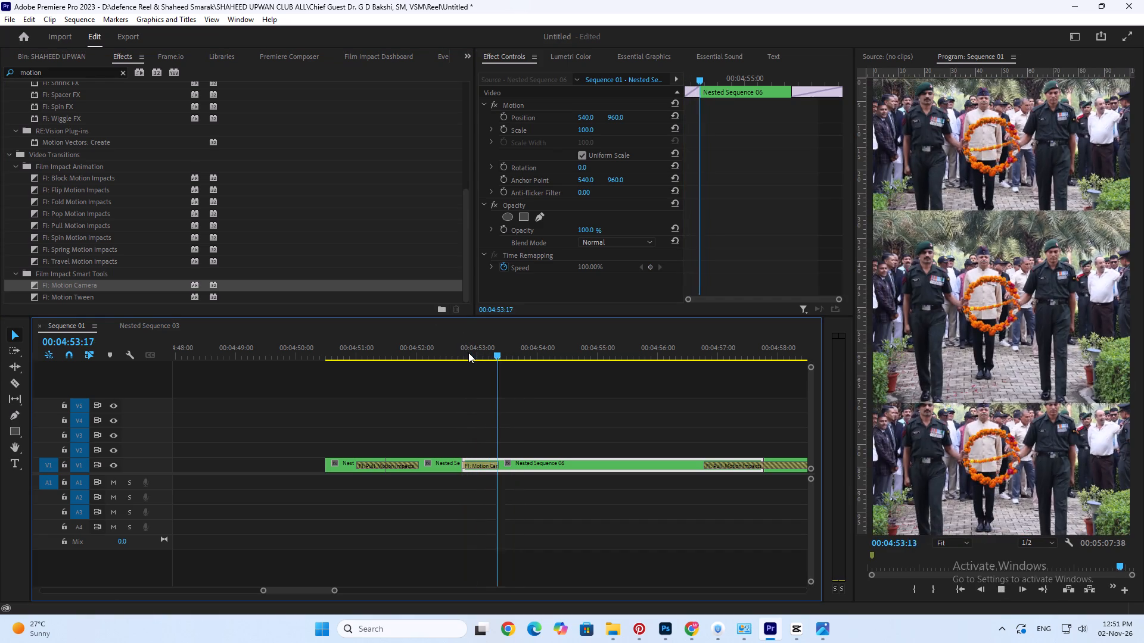
pyautogui.click(468, 352)
pyautogui.press('space')
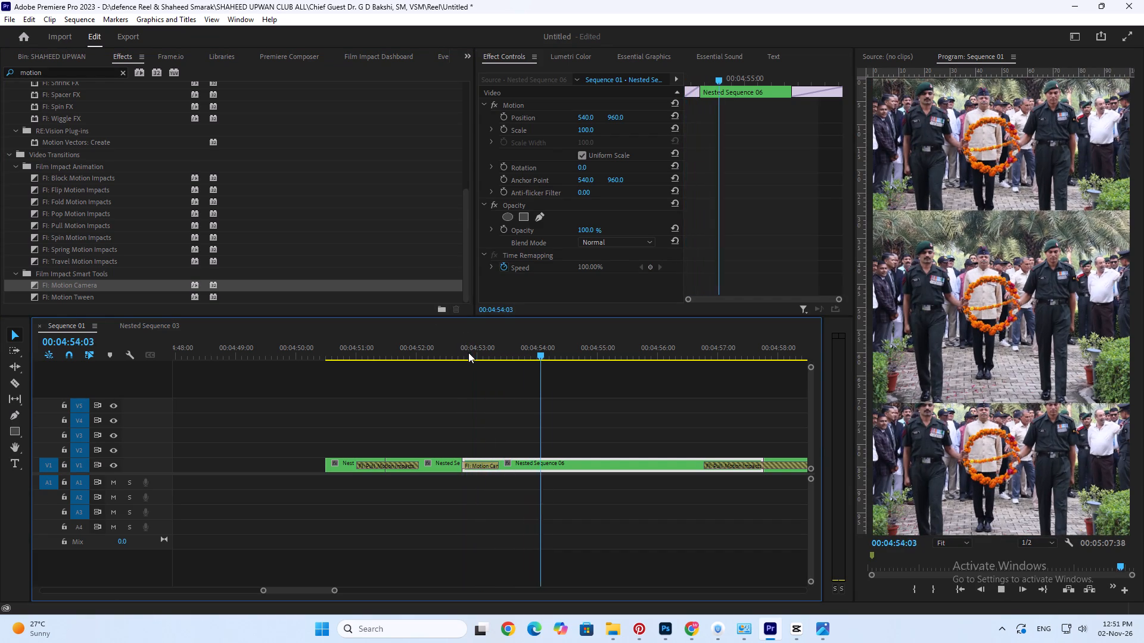
pyautogui.press('space')
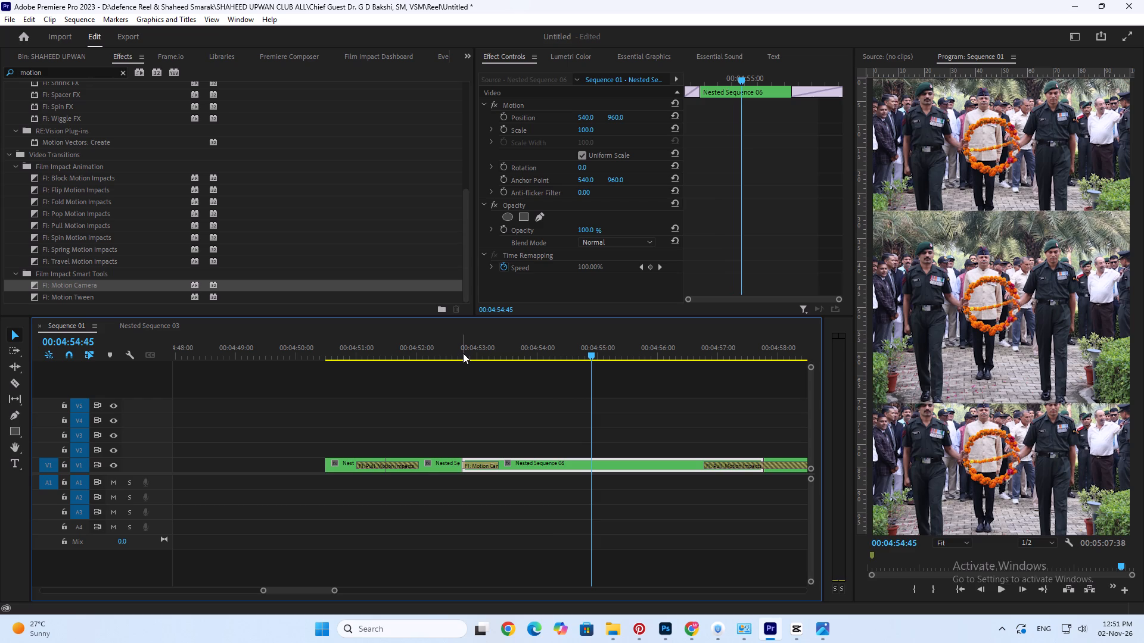
pyautogui.click(463, 353)
pyautogui.press('space')
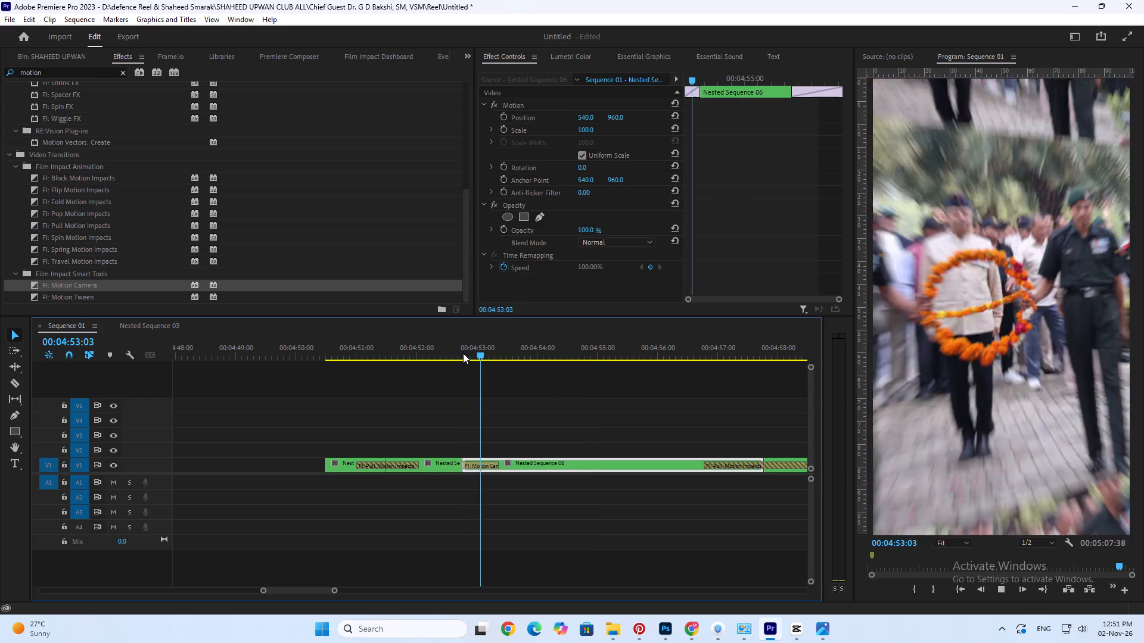
pyautogui.press('space')
pyautogui.press('space')
pyautogui.press('space')
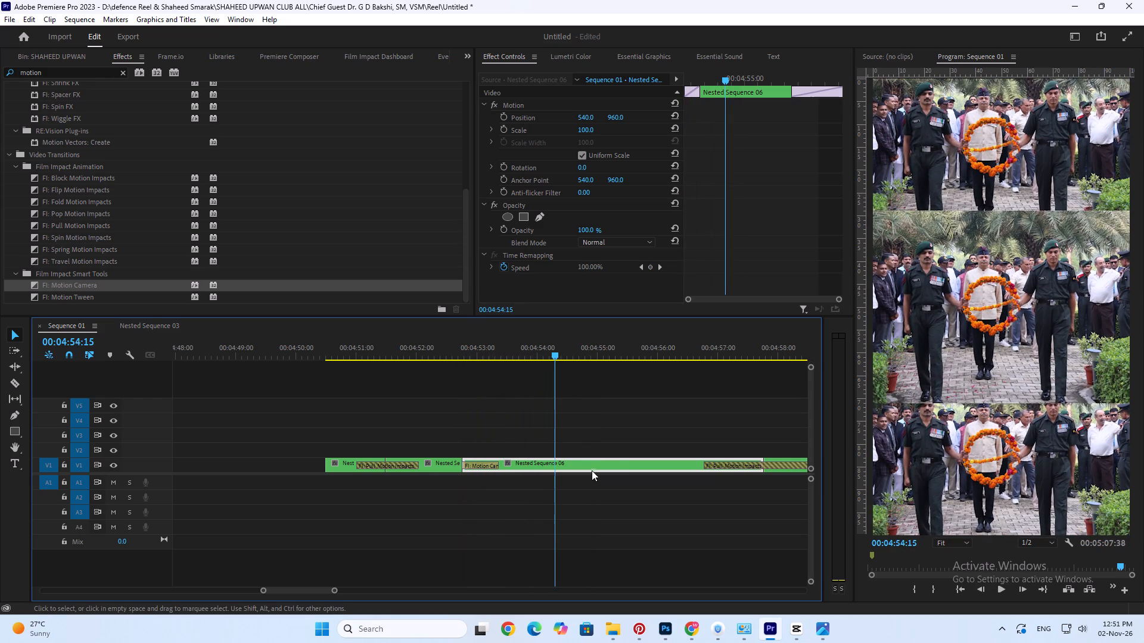
# Cut Nested Sequence 06 at 00:04:54:15, delete the remainder and close the gap before Nested Sequence 07.
pyautogui.press('c')
pyautogui.click(612, 469)
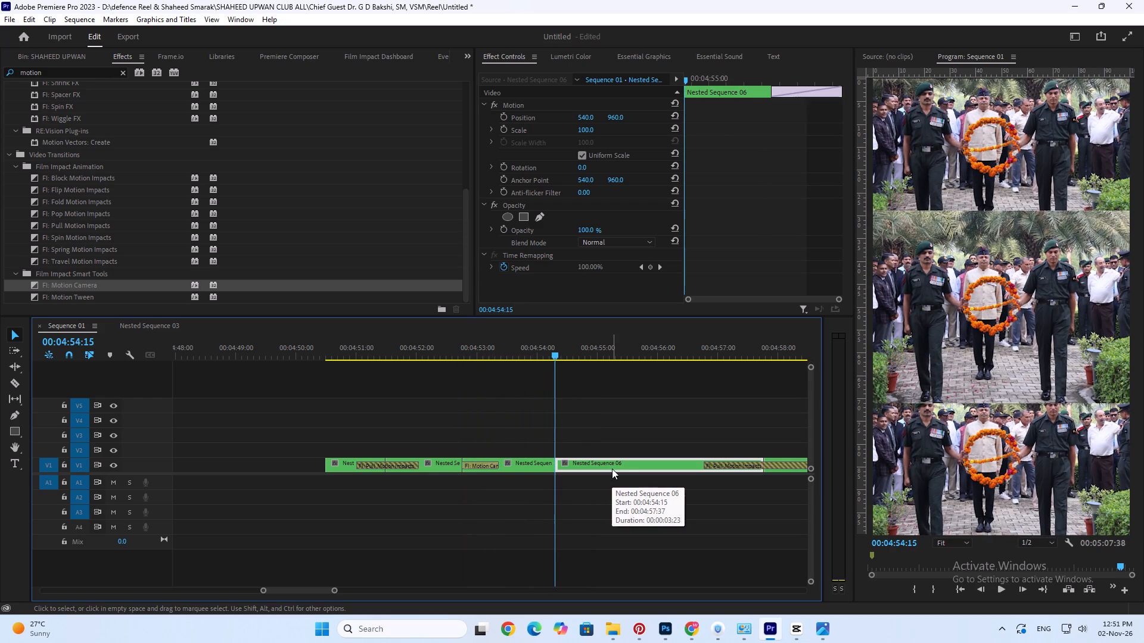
pyautogui.press('Delete')
pyautogui.click(612, 469)
pyautogui.press('Delete')
# Apply the FI: Motion Tween transition at the cut between Nested Sequence 06 and 07.
pyautogui.click(563, 459)
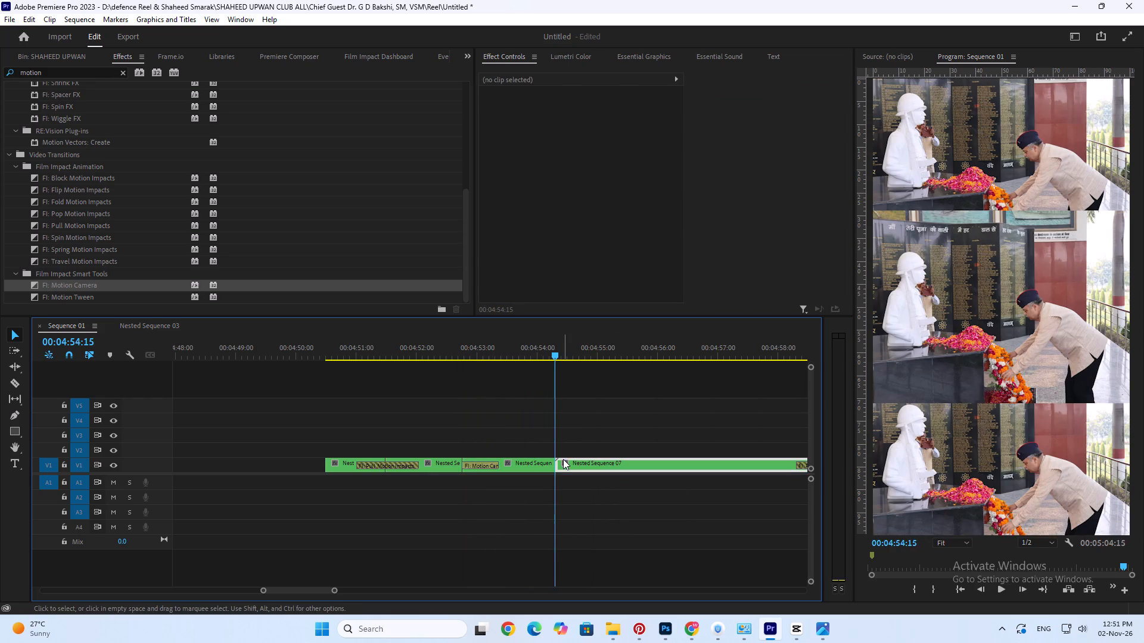
pyautogui.moveTo(96, 295); pyautogui.dragTo(565, 464)
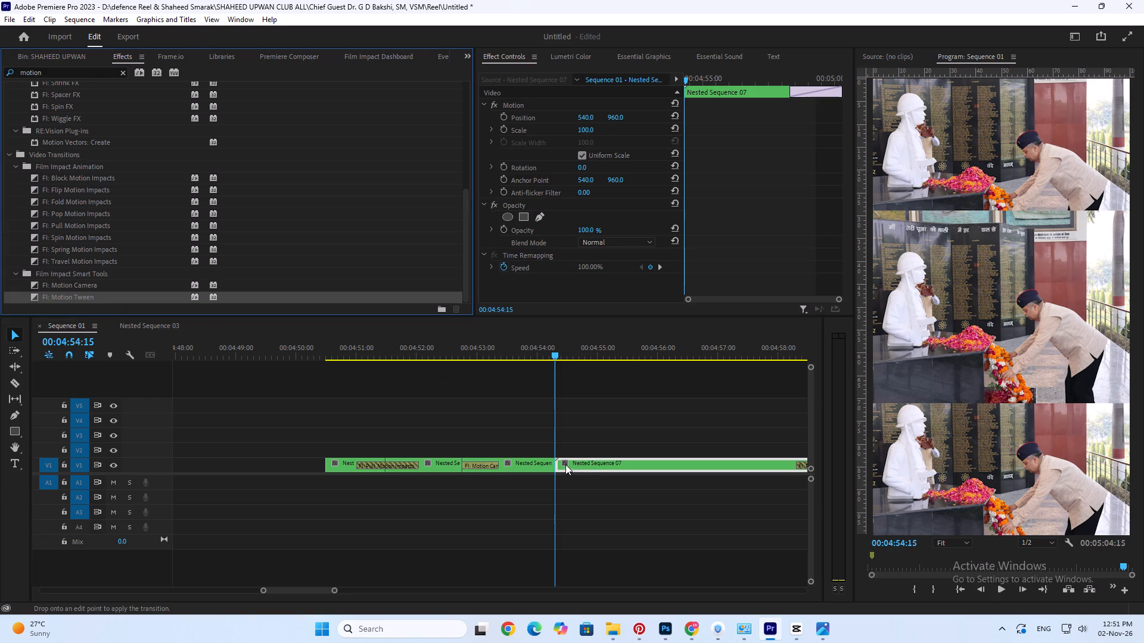
pyautogui.moveTo(565, 464); pyautogui.dragTo(561, 467)
# Play back the Motion Camera and Motion Tween transitions from Nested Sequence 04 through to Nested Sequence 07.
pyautogui.press('space')
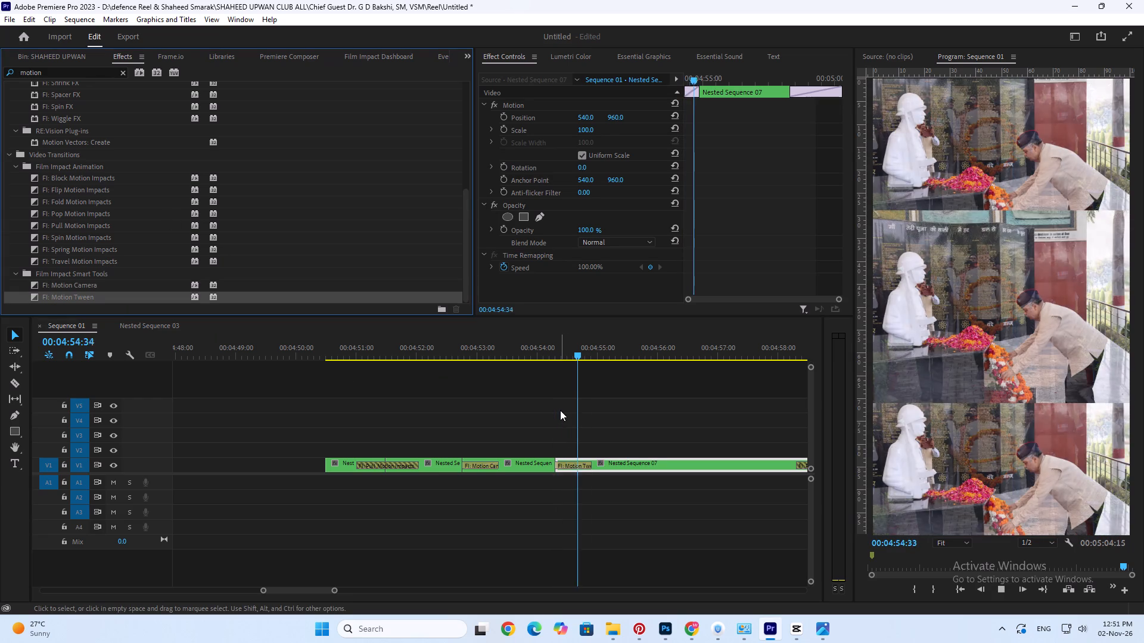
pyautogui.press('space')
pyautogui.click(500, 363)
pyautogui.click(481, 354)
pyautogui.press('space')
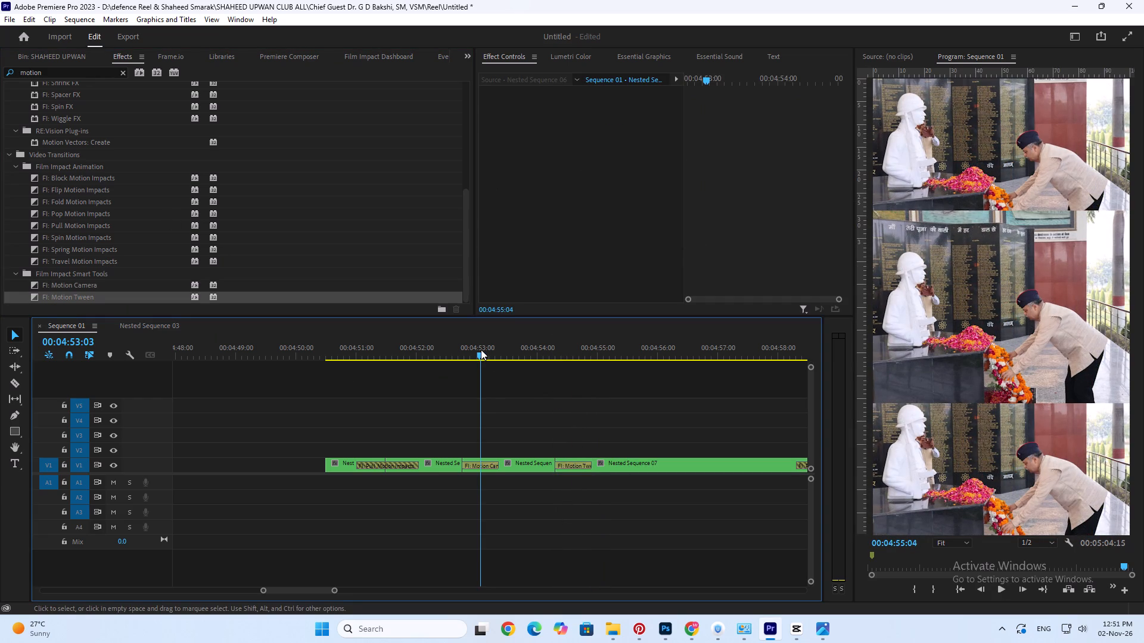
pyautogui.press('space')
pyautogui.click(458, 340)
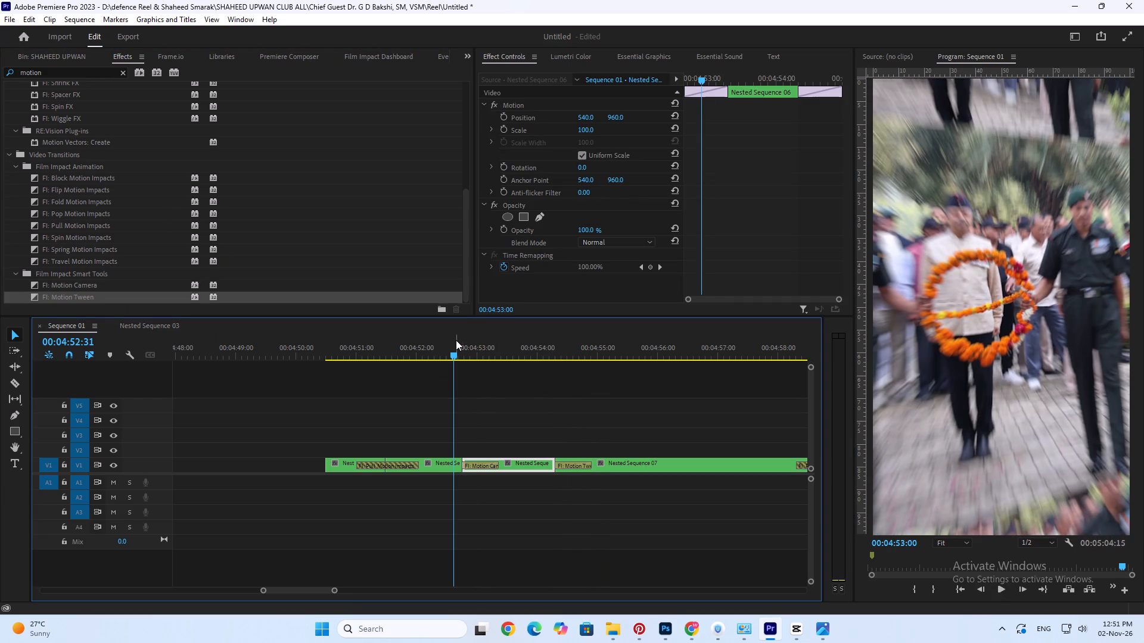
pyautogui.press('space')
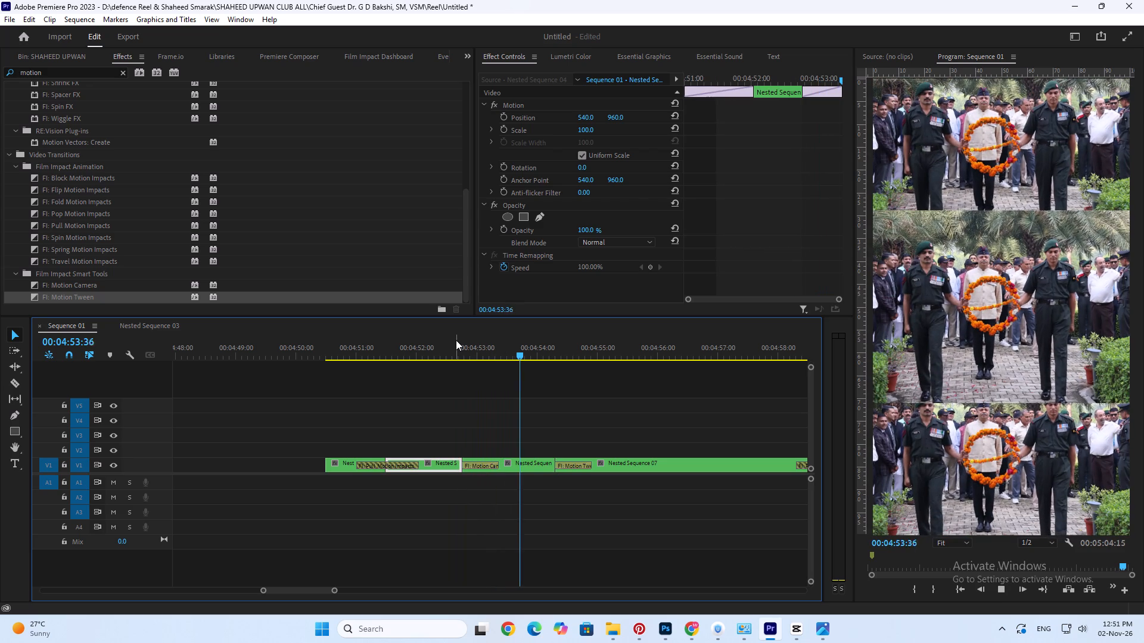
pyautogui.press('space')
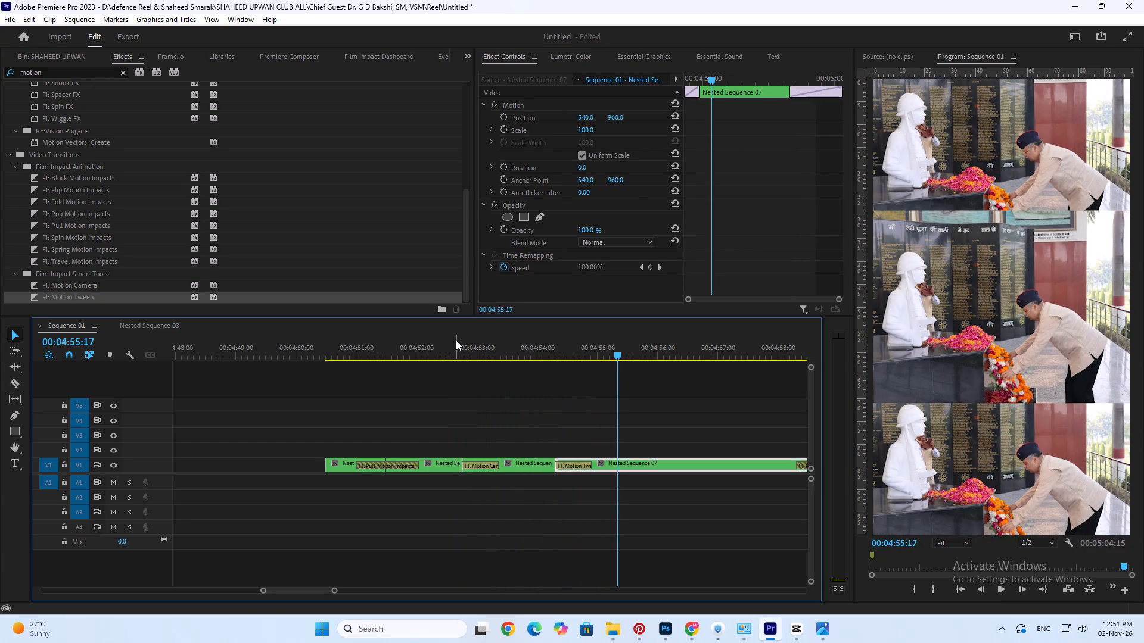
# Turn off timeline snapping and select all the nested clips on track V1 of Sequence 01.
pyautogui.press('s')
pyautogui.scroll(-9, 456, 340)
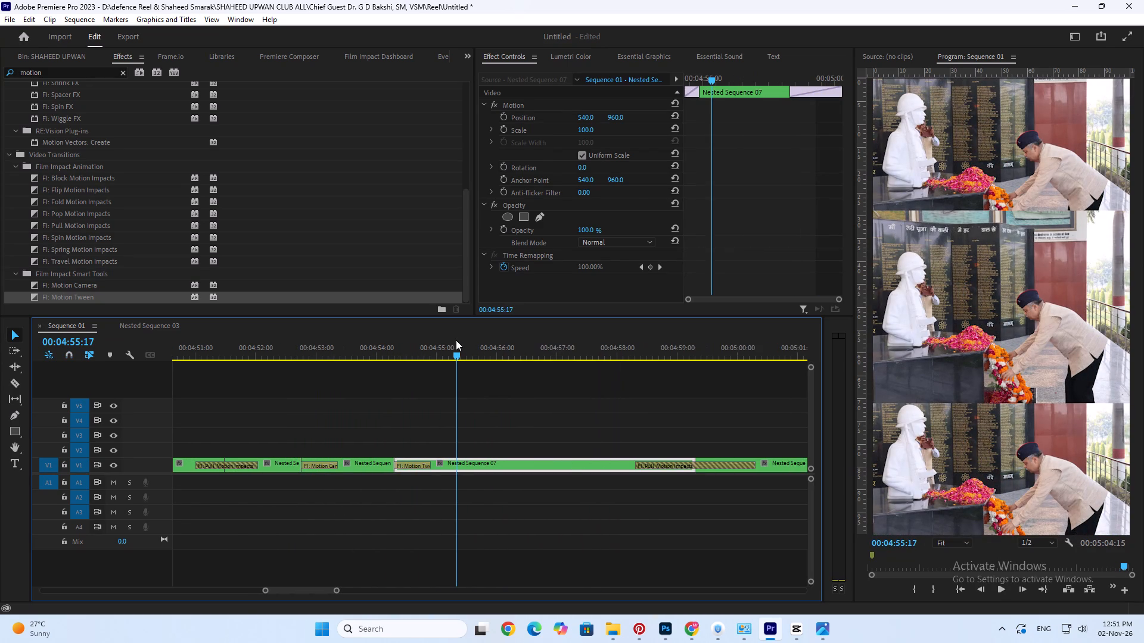
pyautogui.keyDown('alt'); pyautogui.scroll(-20, 456, 340); pyautogui.keyUp('alt')
pyautogui.keyDown('alt'); pyautogui.scroll(-4, 456, 340); pyautogui.keyUp('alt')
pyautogui.moveTo(544, 401); pyautogui.dragTo(534, 405)
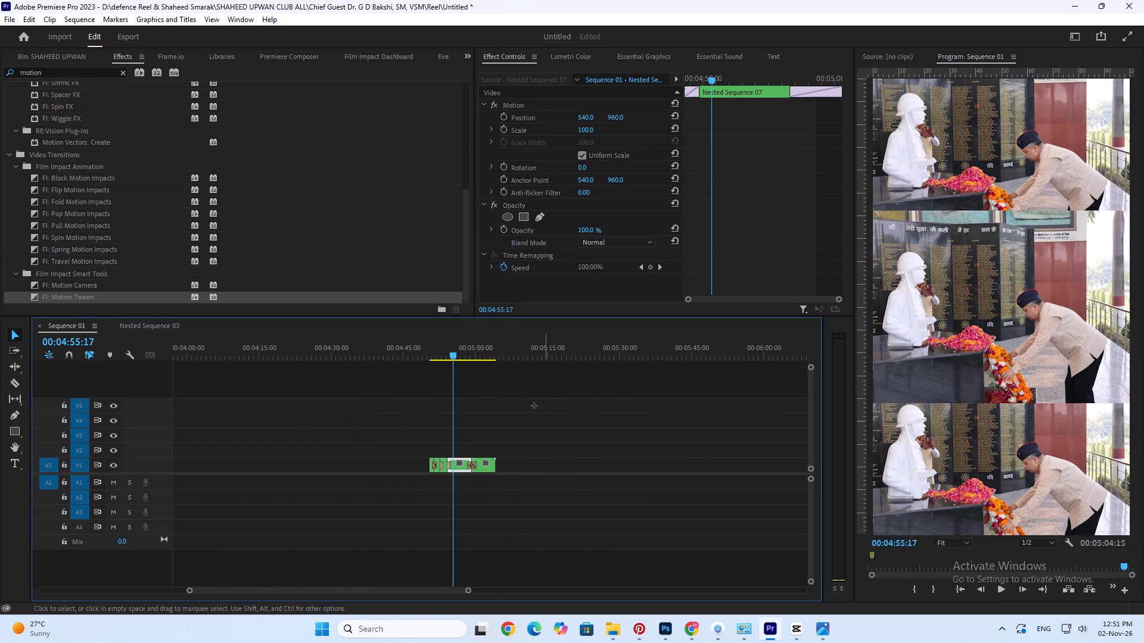
pyautogui.moveTo(534, 405); pyautogui.dragTo(414, 505)
pyautogui.keyDown('alt'); pyautogui.scroll(7, 434, 457); pyautogui.keyUp('alt')
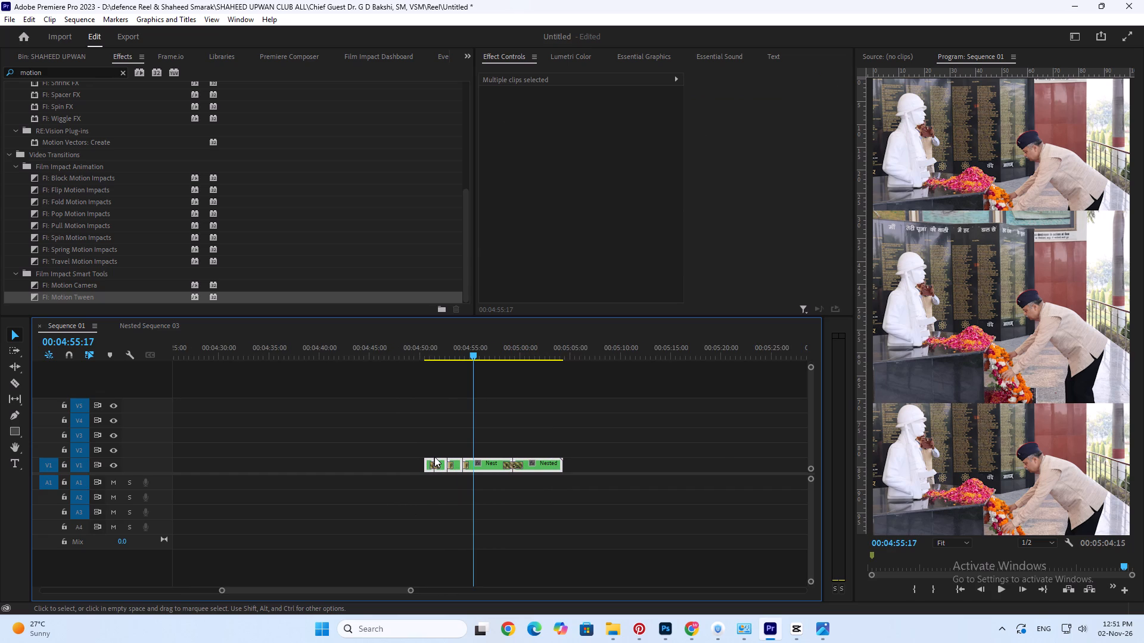
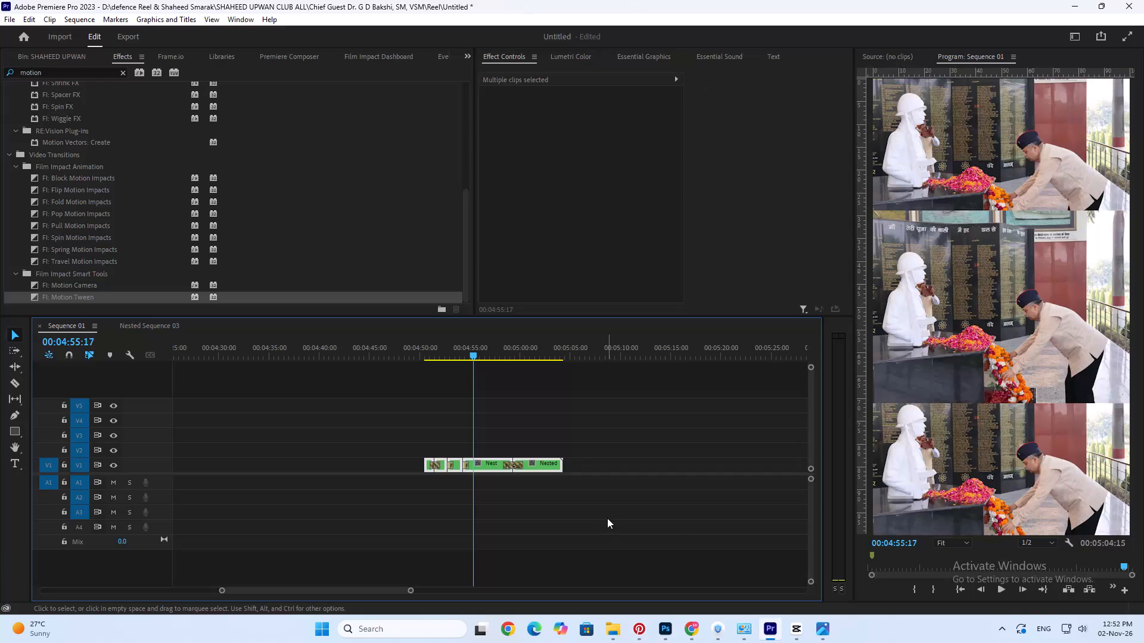
# Save the reel project with its current edits.
pyautogui.hotkey('ctrl', 's')
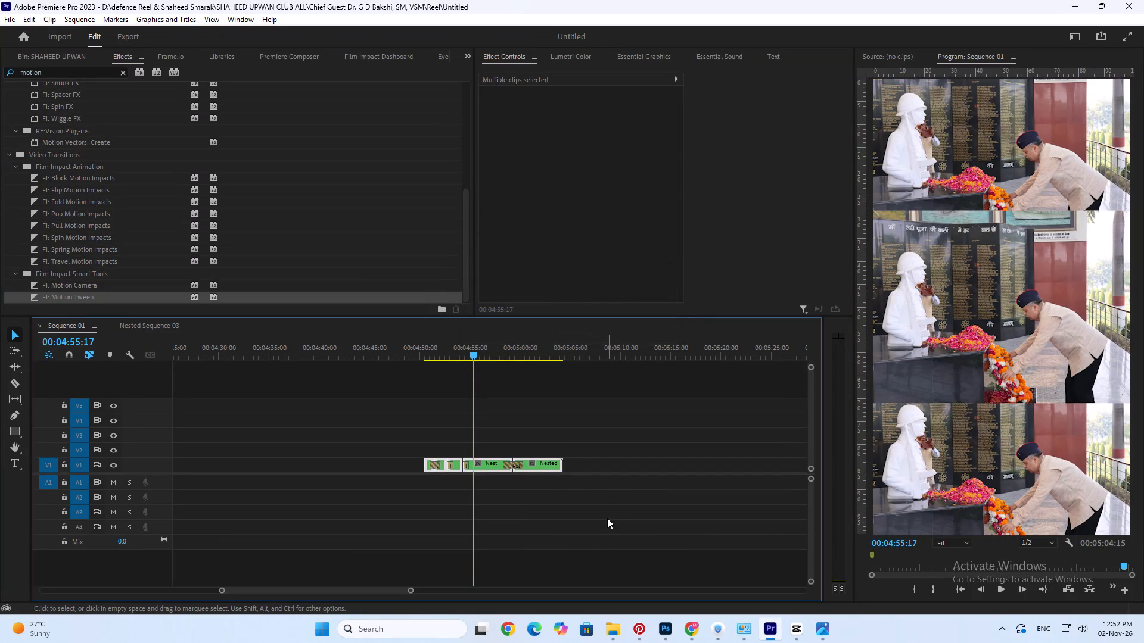
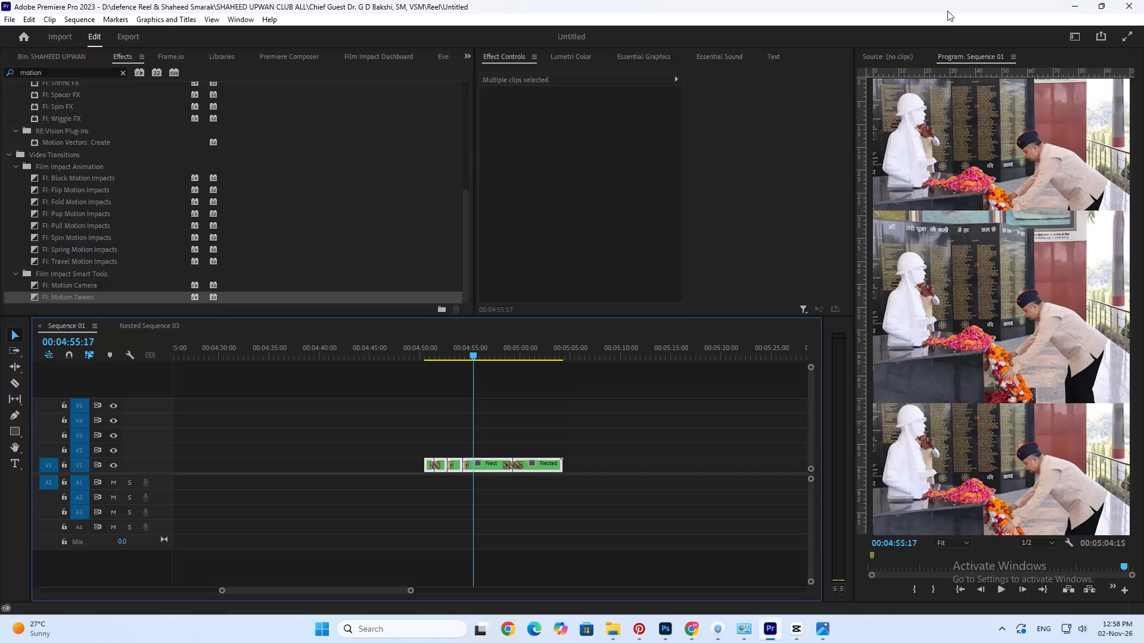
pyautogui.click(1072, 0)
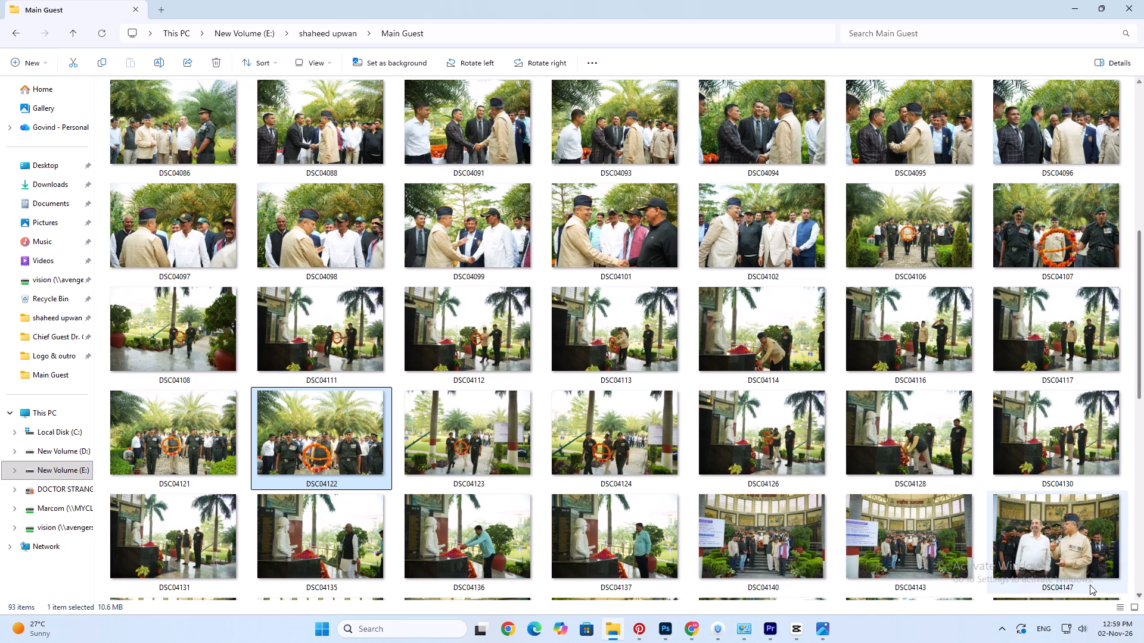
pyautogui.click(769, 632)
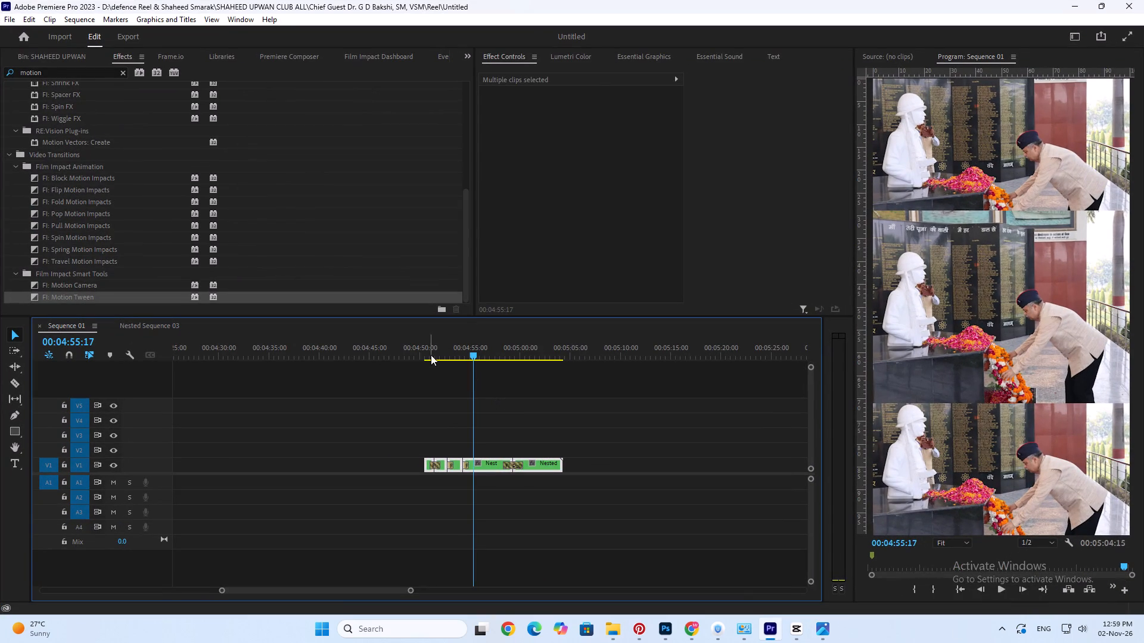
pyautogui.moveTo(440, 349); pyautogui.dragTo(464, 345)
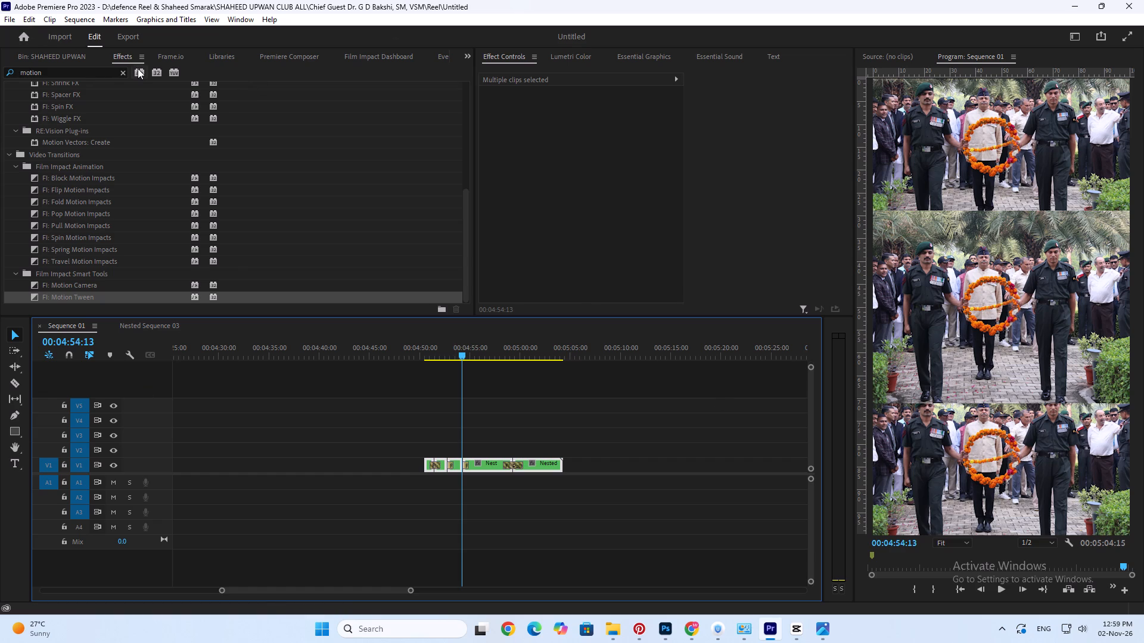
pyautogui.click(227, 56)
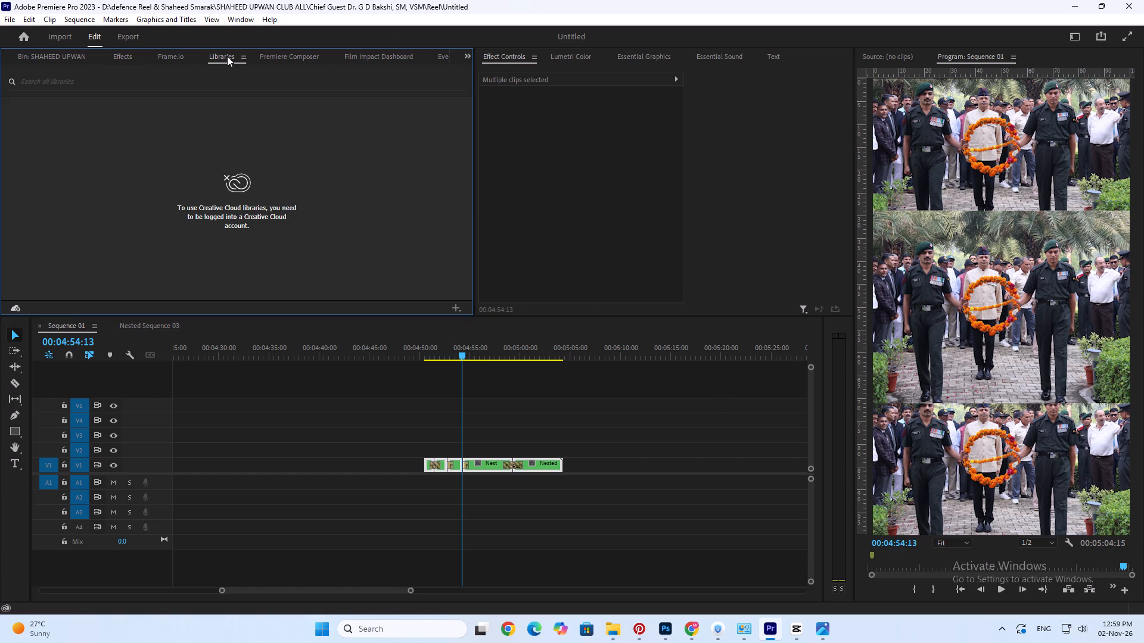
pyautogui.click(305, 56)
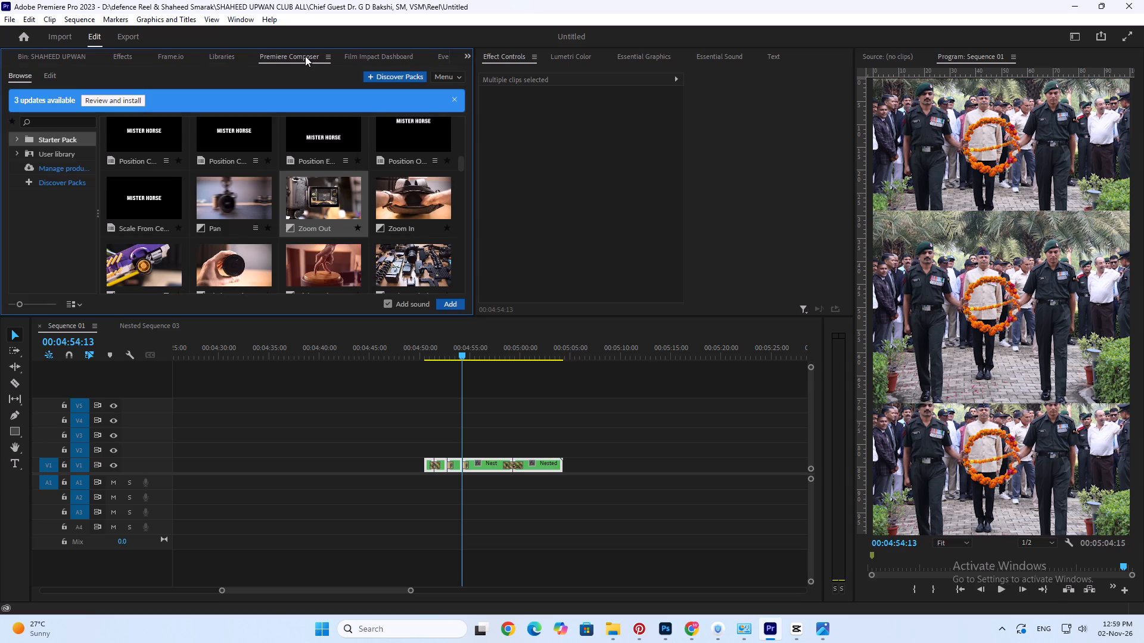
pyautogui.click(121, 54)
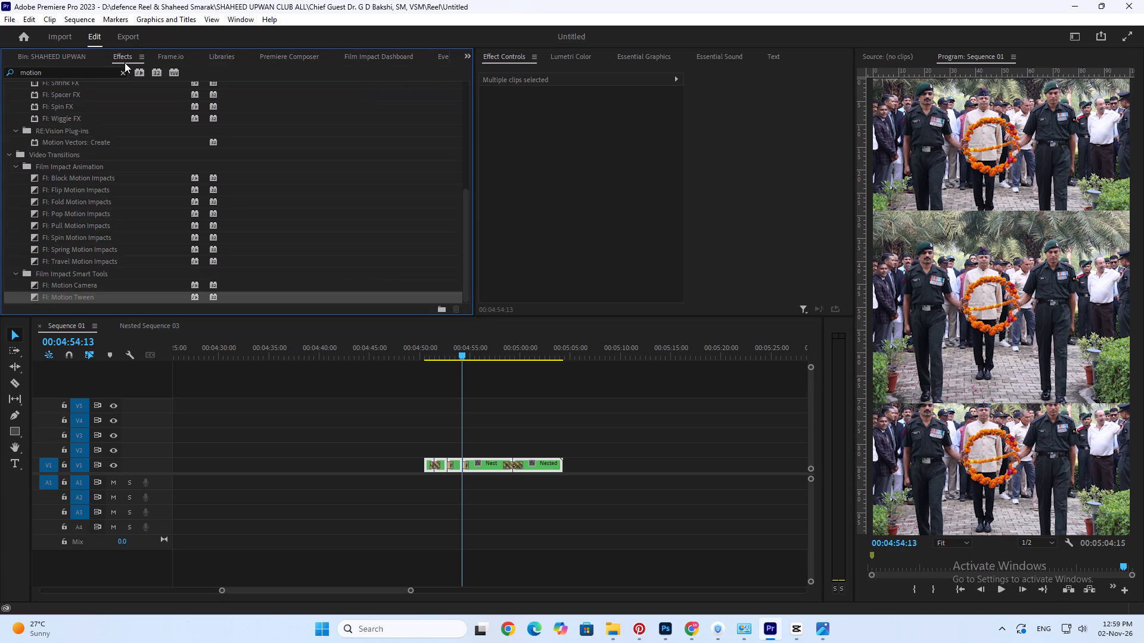